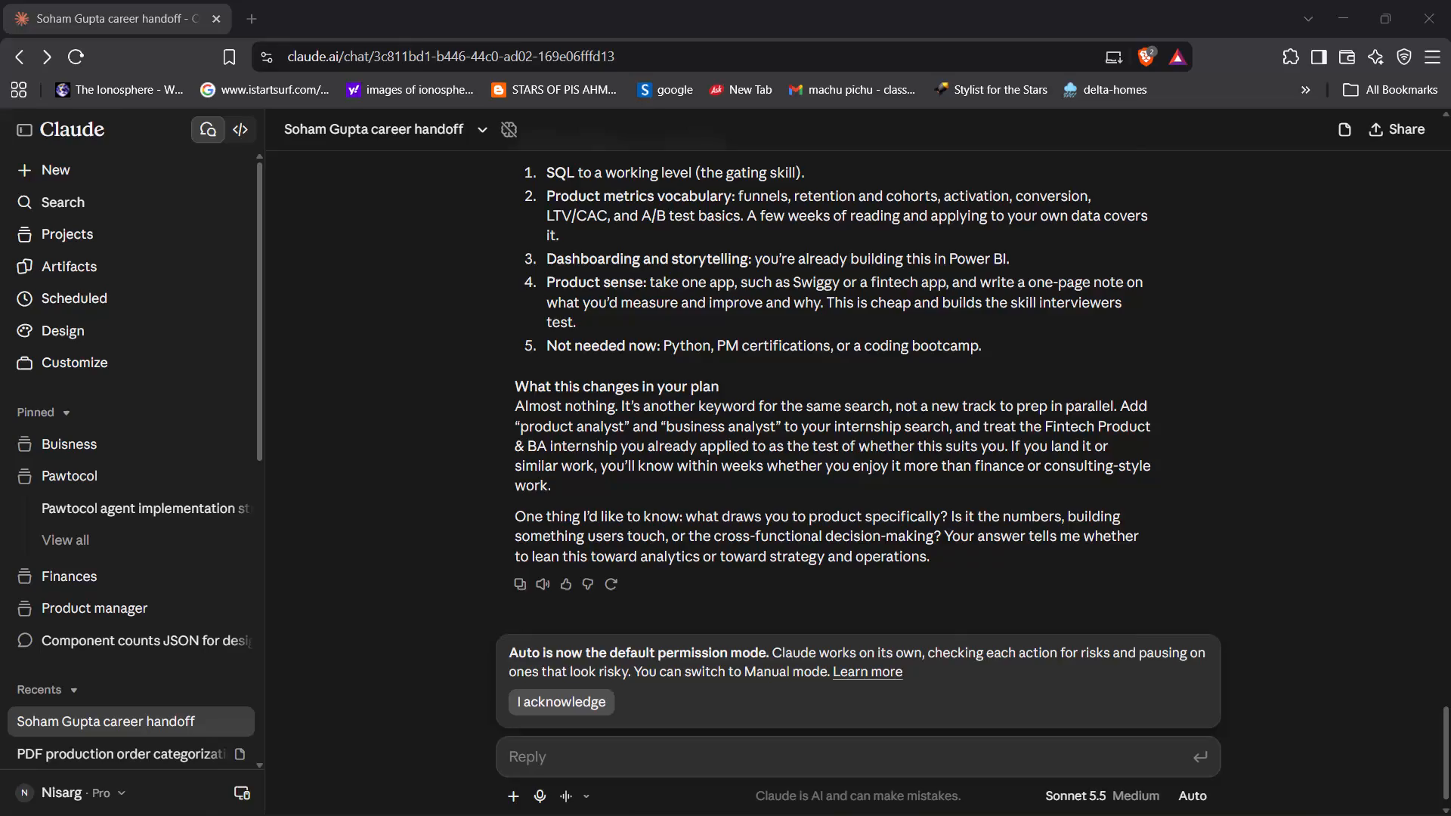
Open Excel.
type("exc")
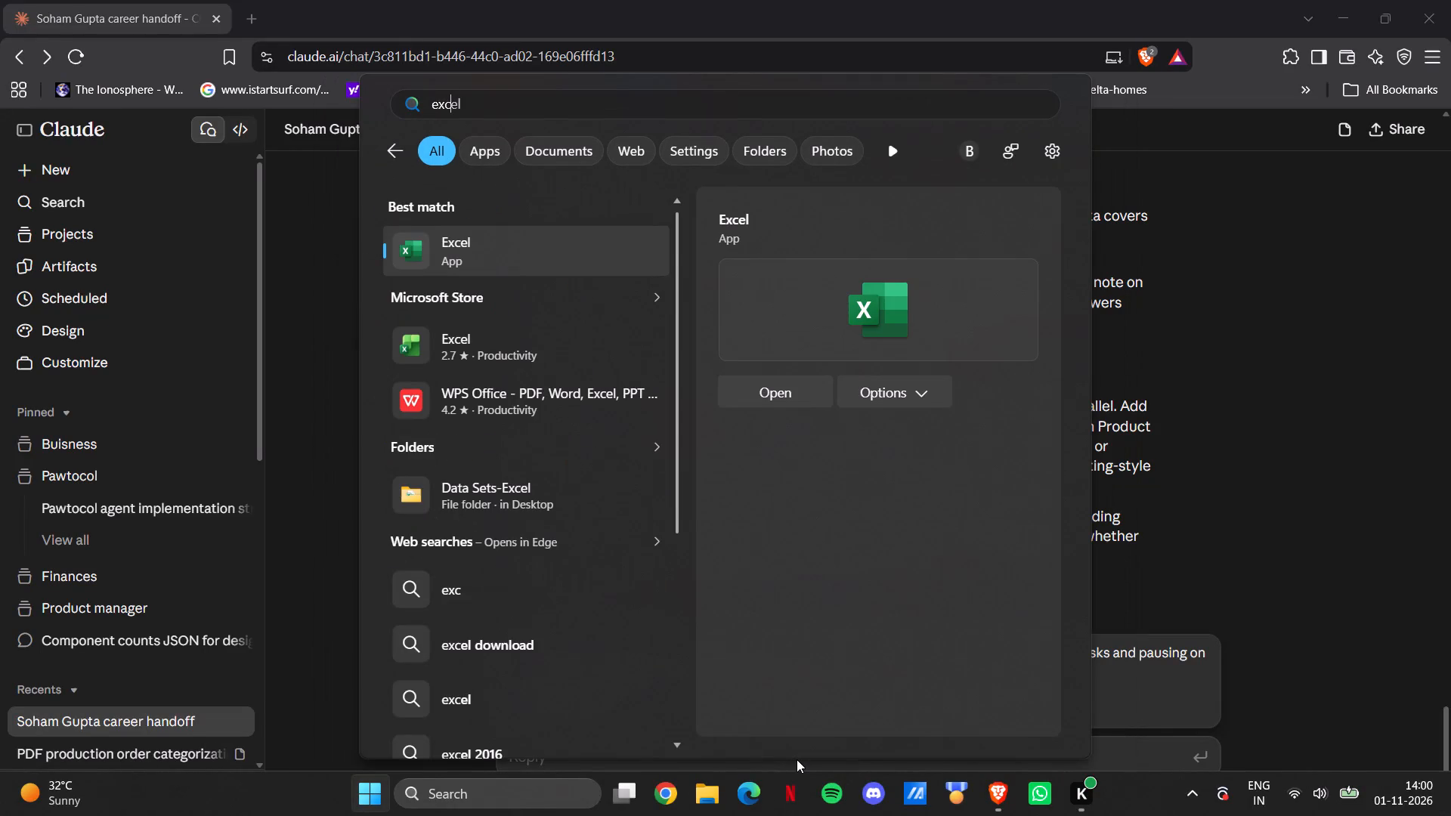
key("Return")
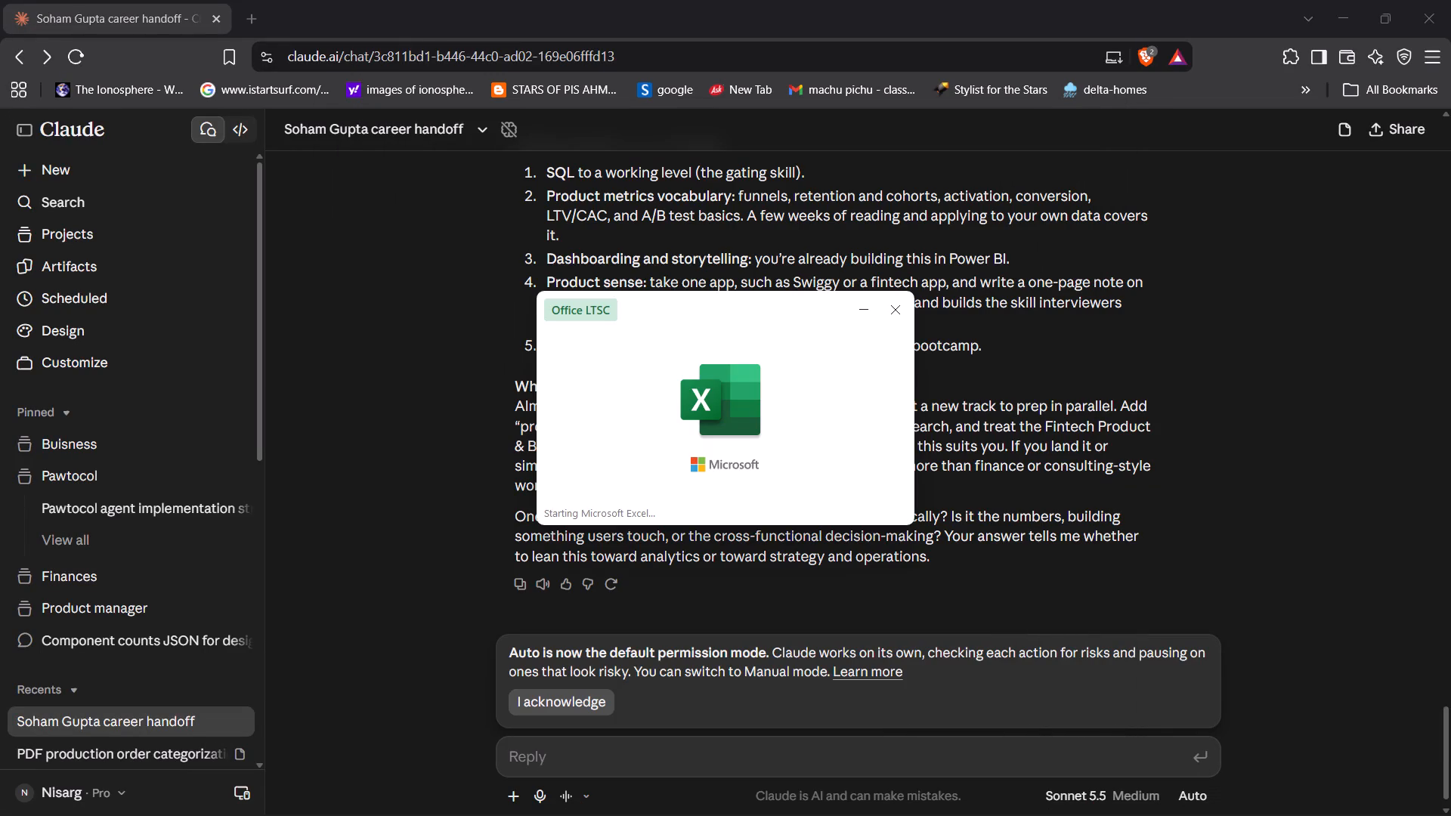
Enter the headers Internal, External and Total in cells B2, C2 and D2 of the blank sheet.
key("Down")
key("Right")
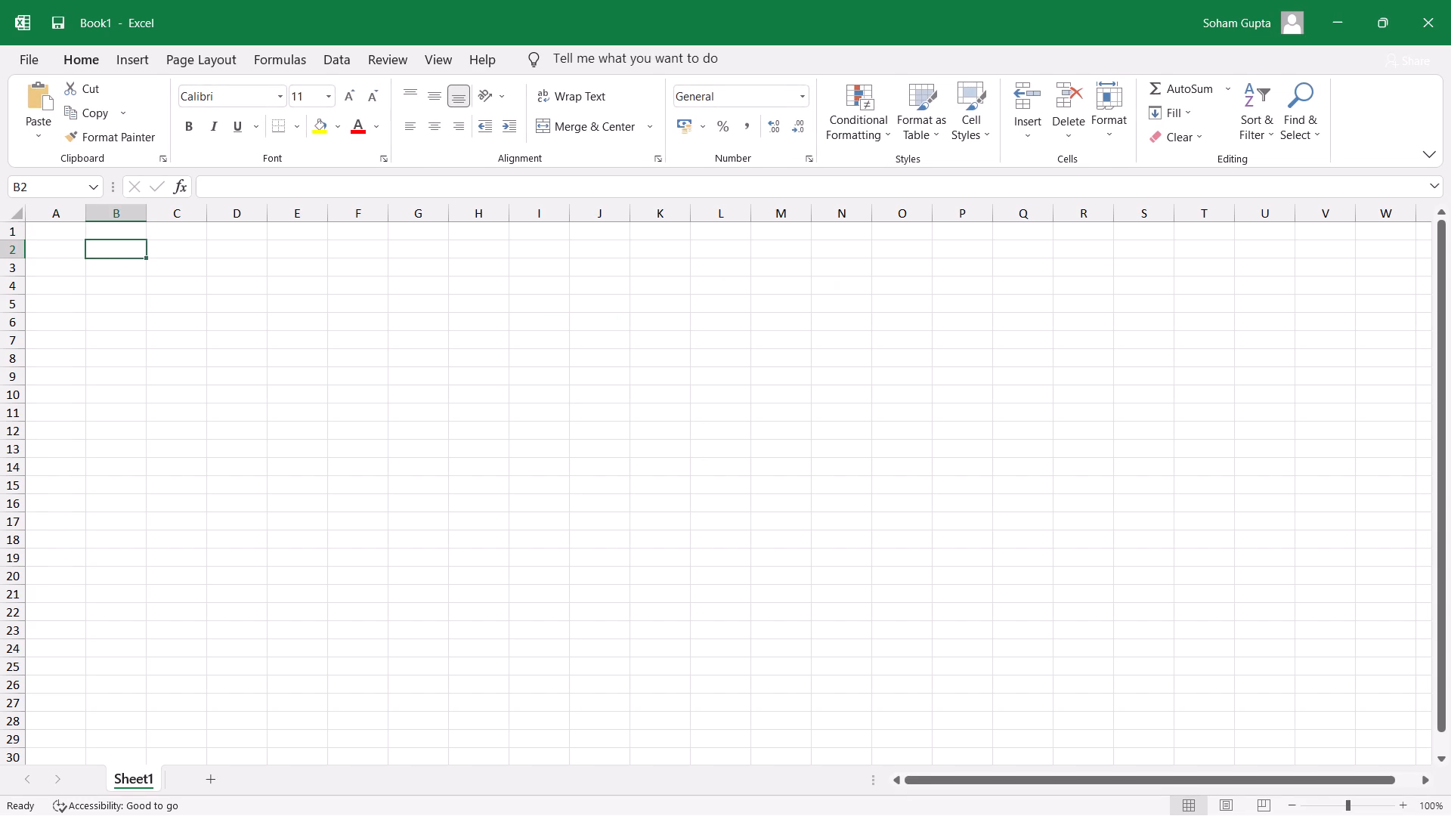
type("Iinte")
key("BackSpace")
key("BackSpace")
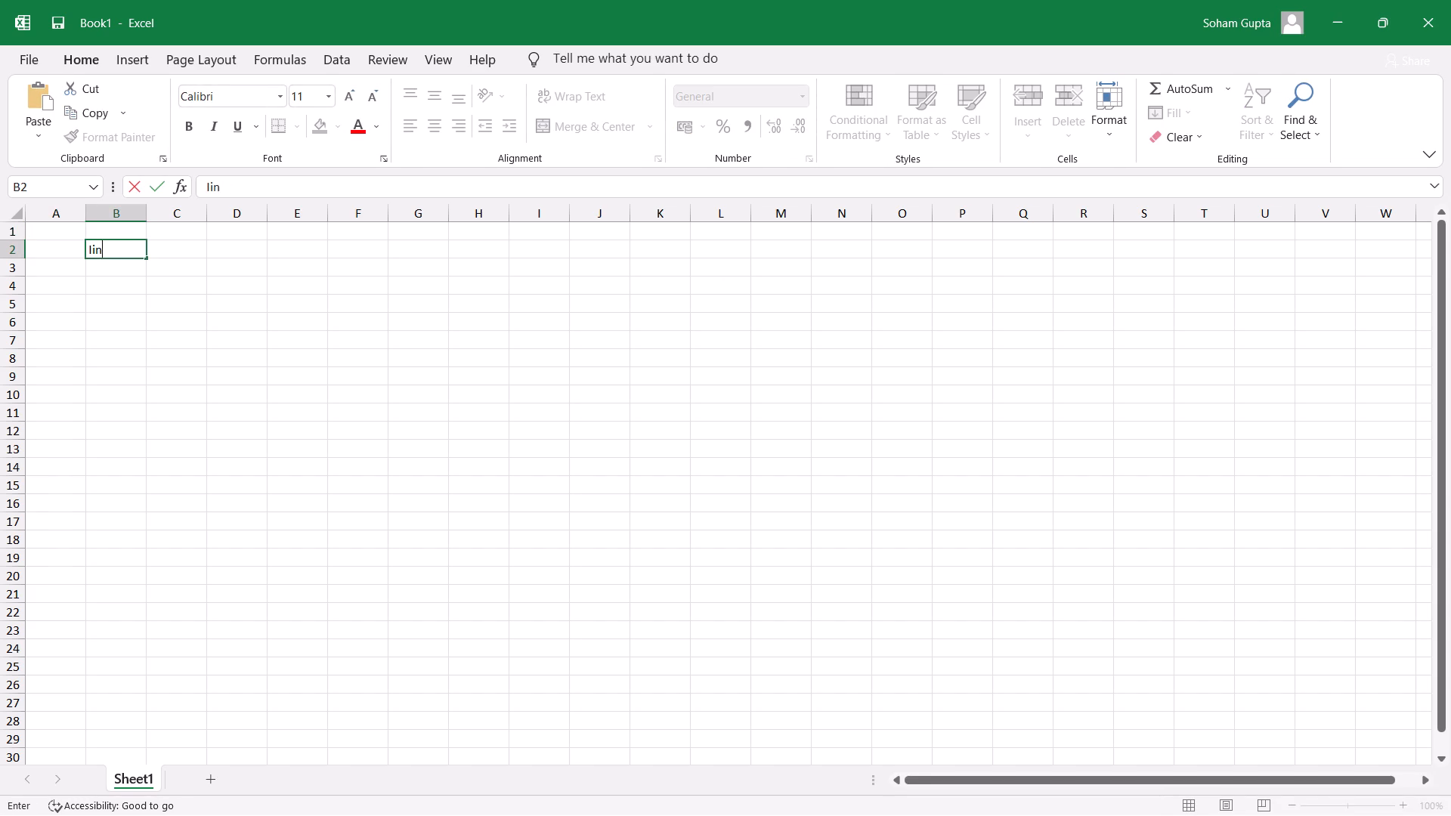
key("BackSpace")
key("BackSpace")
key("BackSpace")
type("Internal")
key("Right")
type("External")
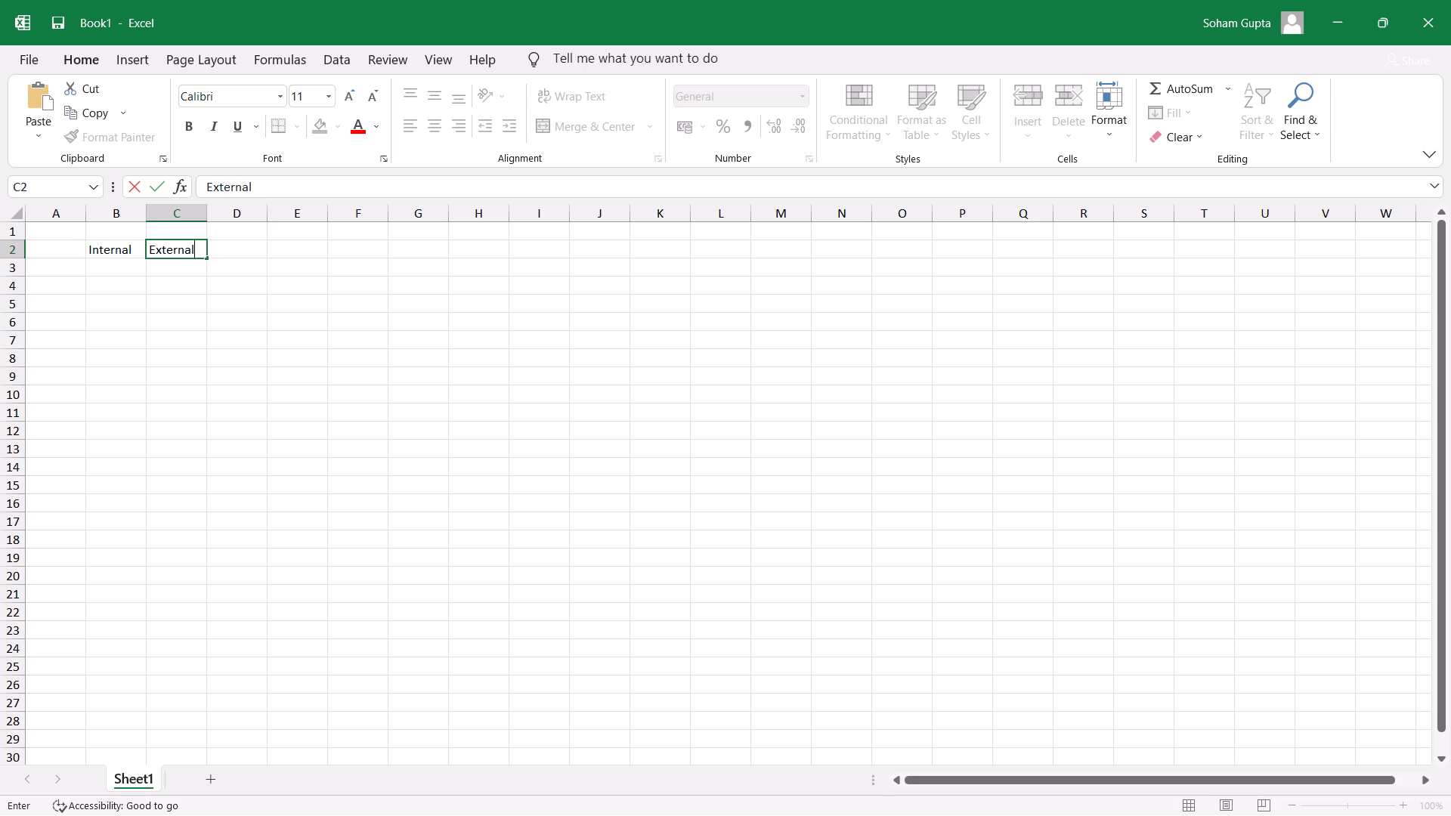
key("space")
key("Right")
type("Totsl")
key("BackSpace")
key("BackSpace")
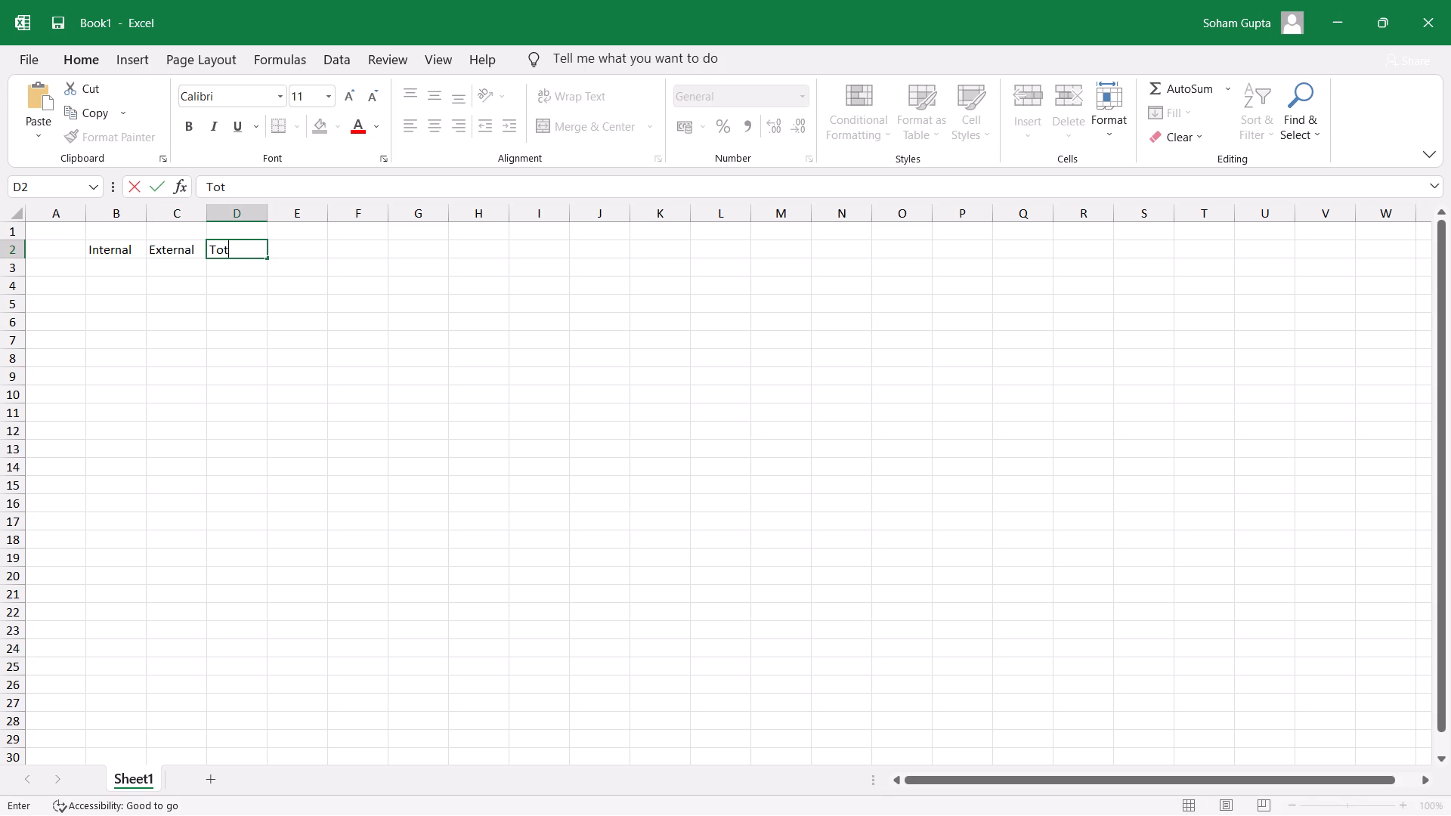
key("l")
key("BackSpace")
type("al")
key("Return")
Make the headers in B2:D2 bold and centre them horizontally.
key("Left")
key("Up")
key("Left")
key("Up")
key("Left")
key("Up")
key("Right")
key("Down")
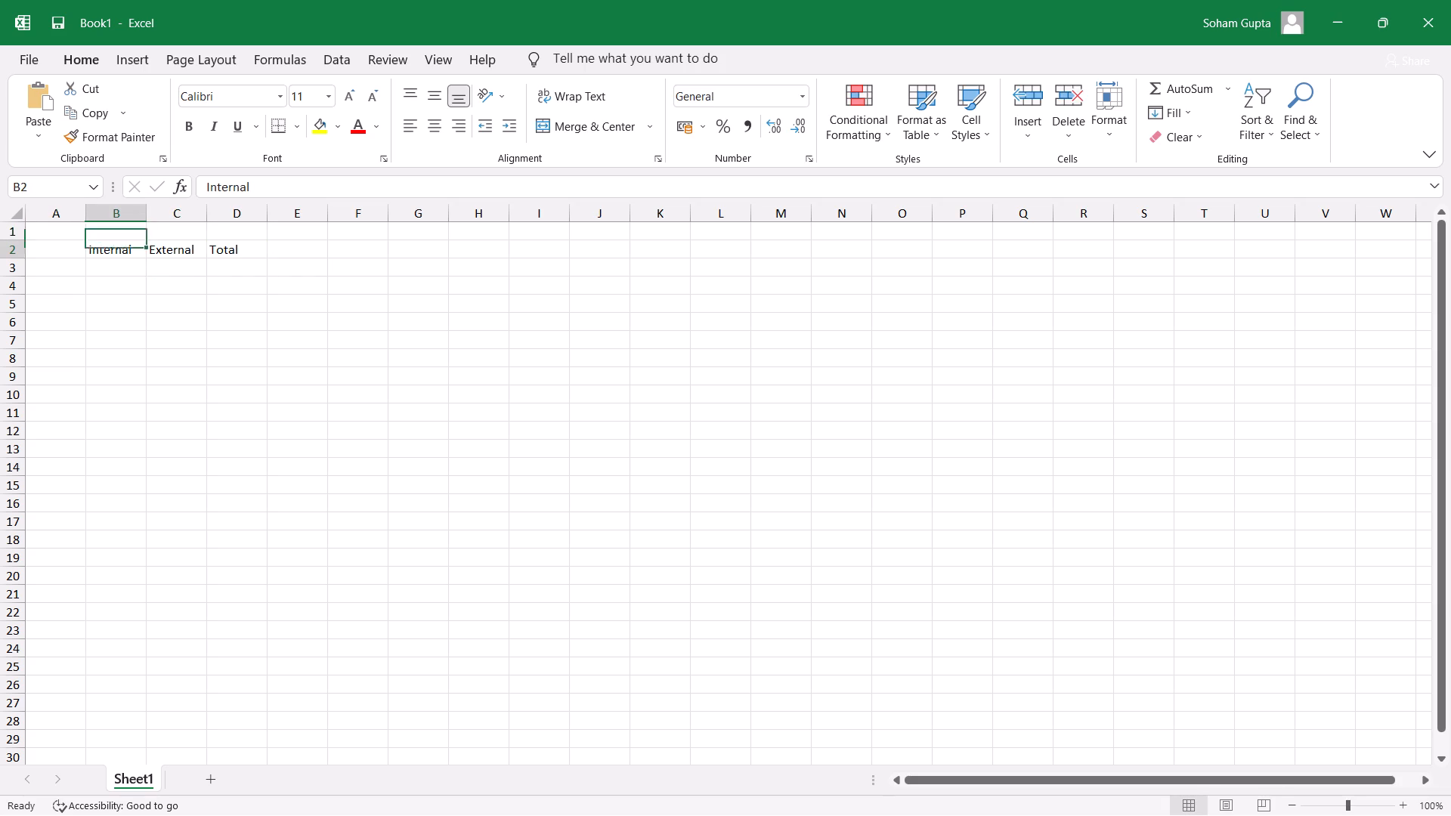
key("ctrl+shift+Right")
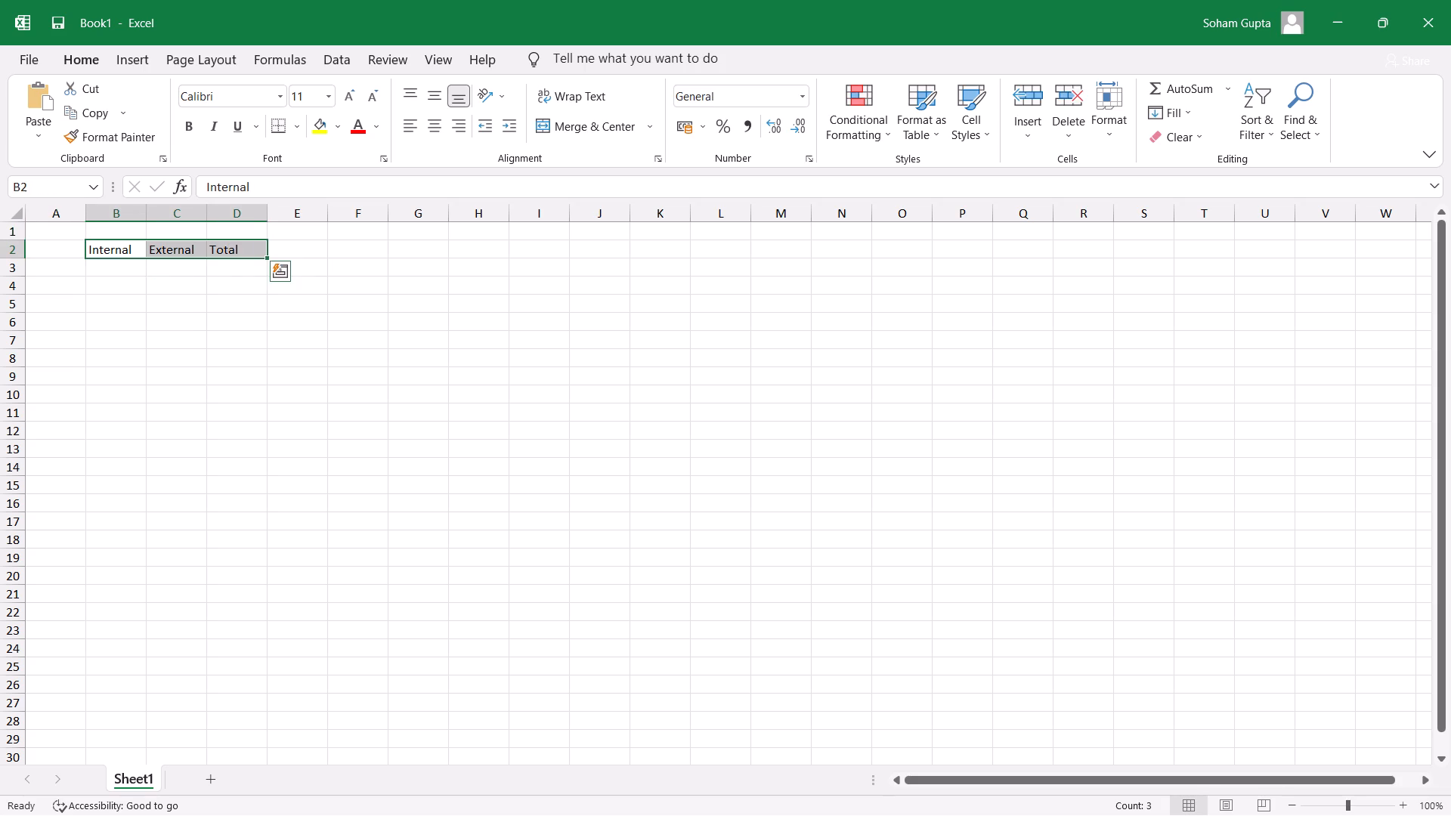
key("ctrl+b")
key("alt+h")
type("ac")
key("Left")
key("Up")
key("Down")
key("Right")
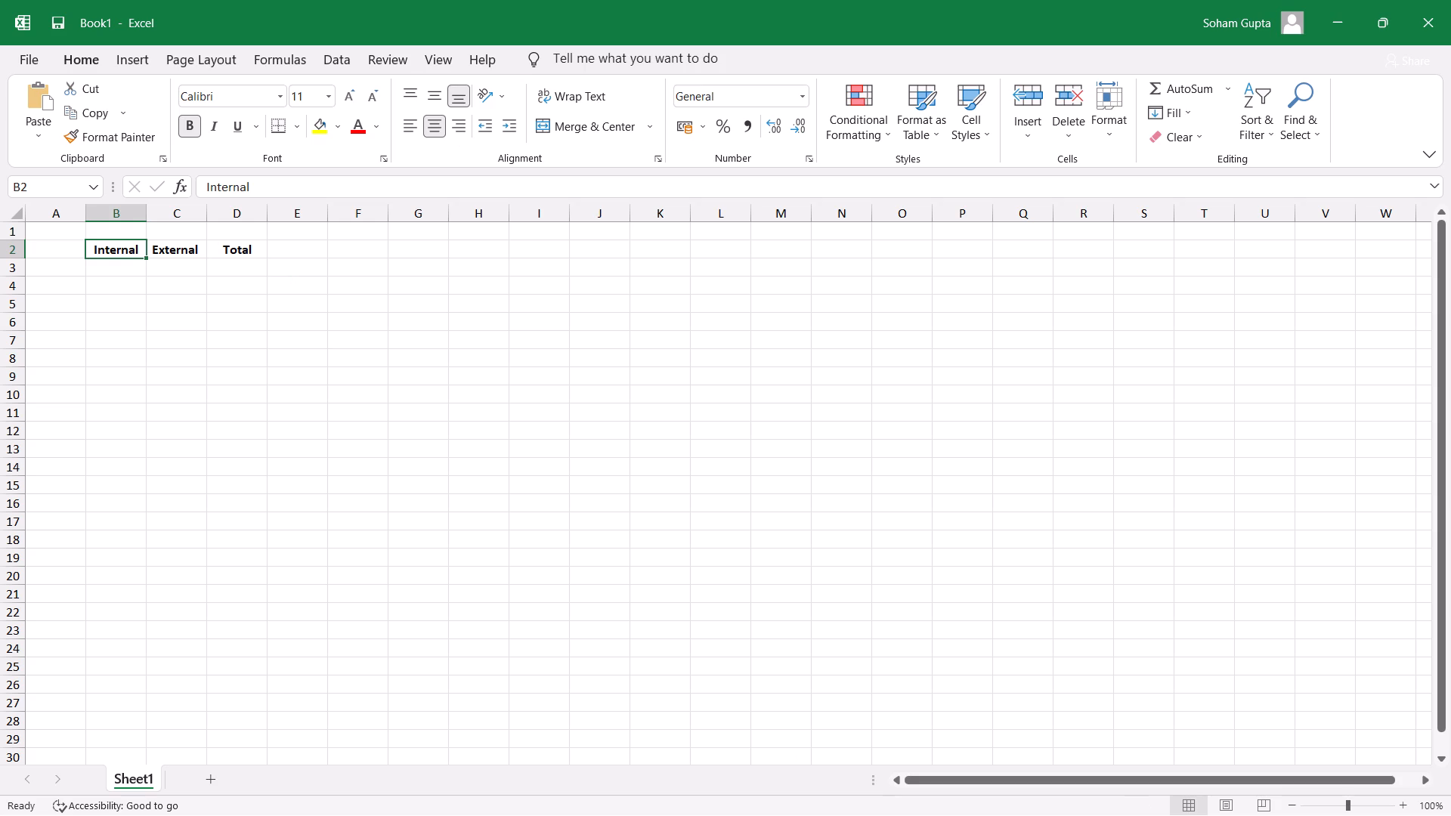
Insert a new blank column between the Internal and External headers.
left_click(184, 209)
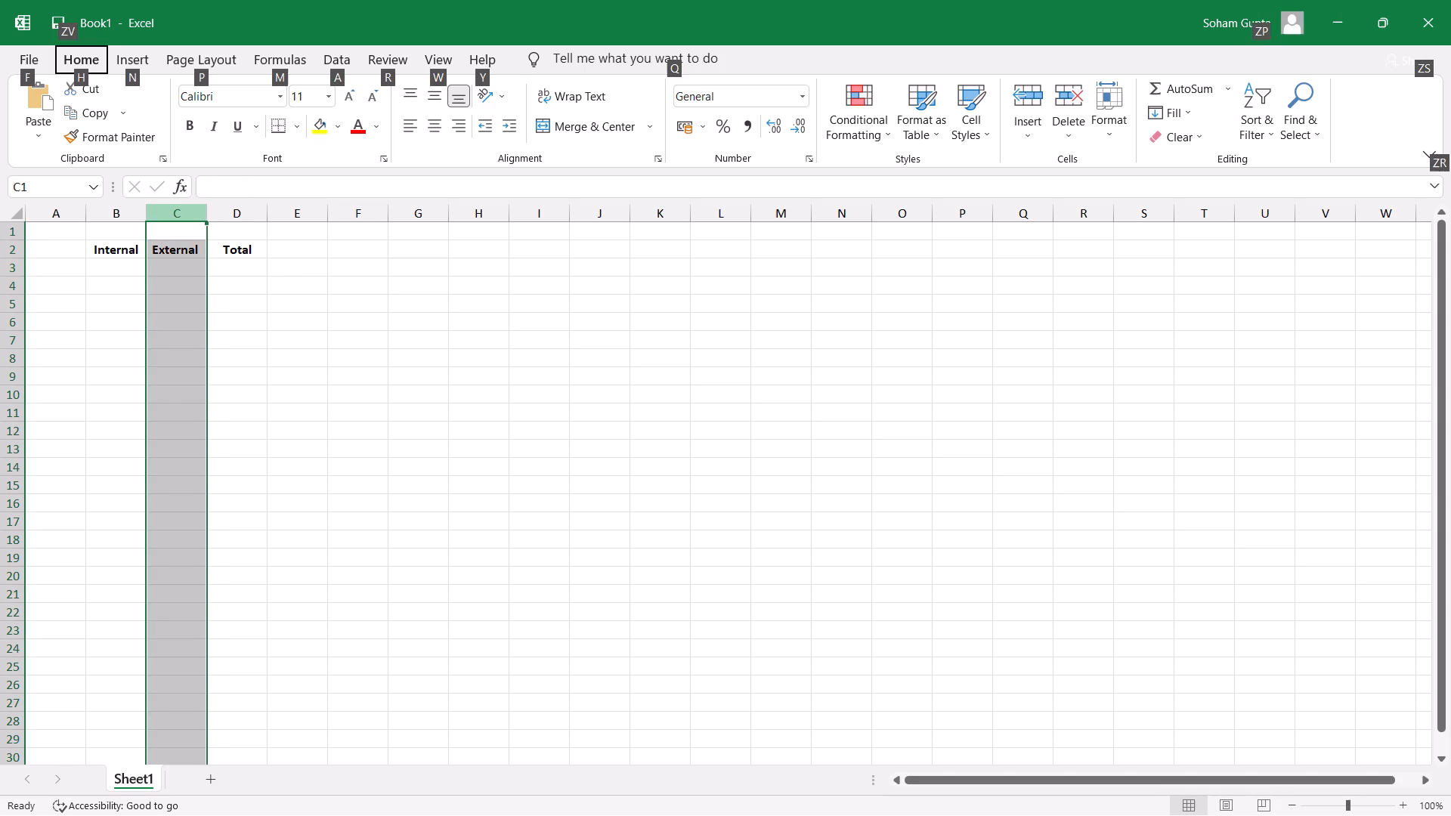
key("h")
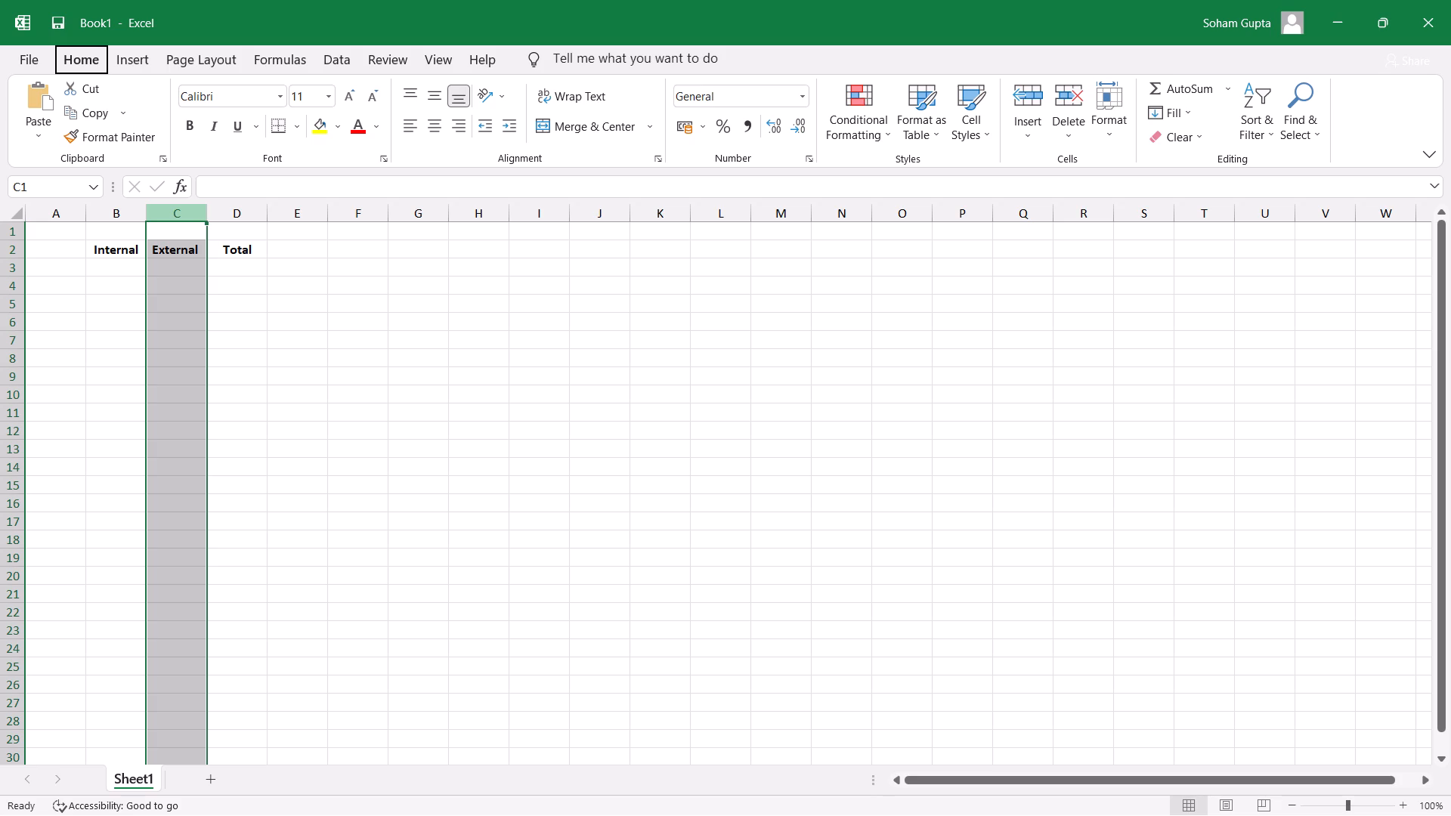
key("i")
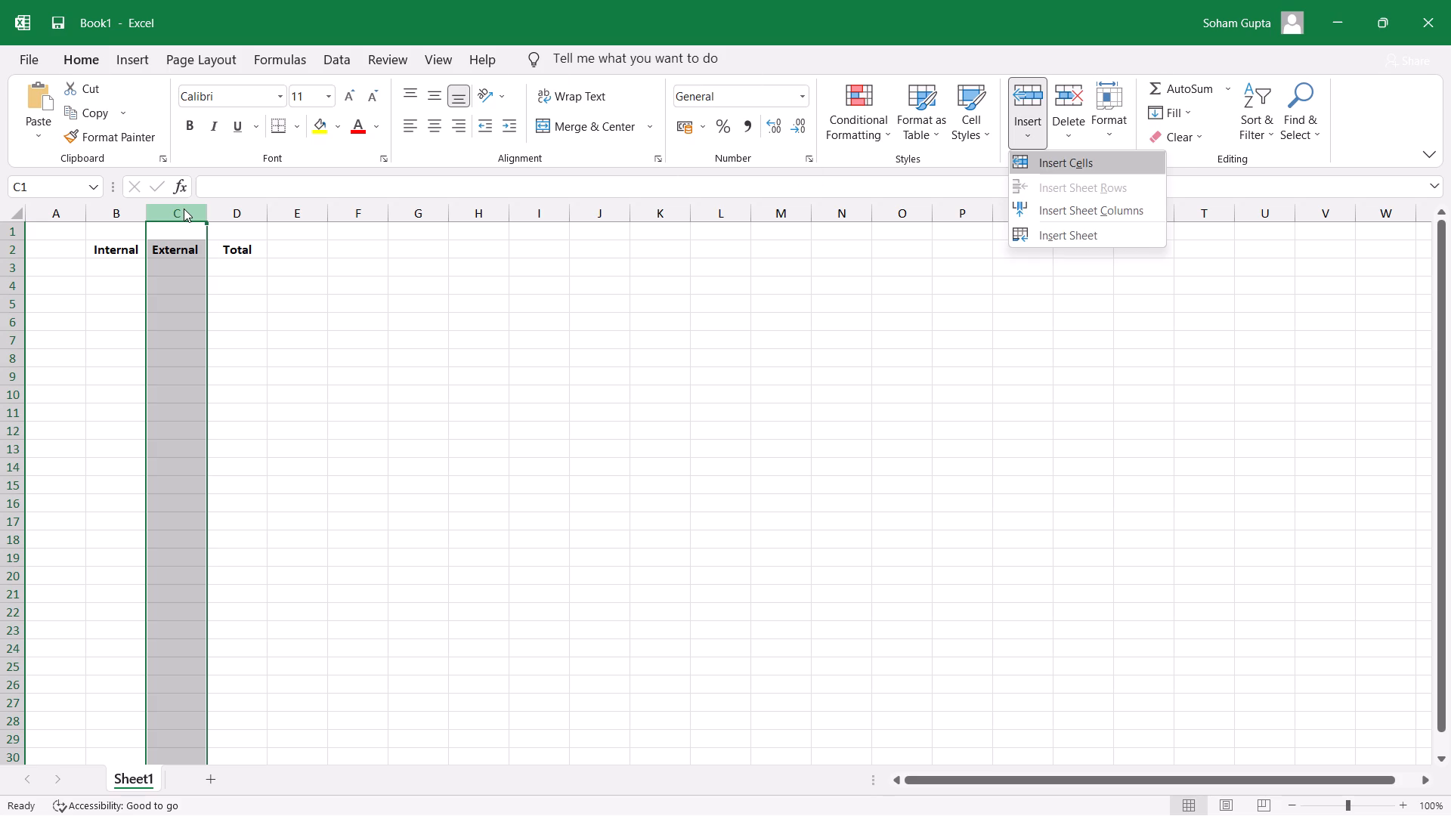
key("e")
left_click(272, 377)
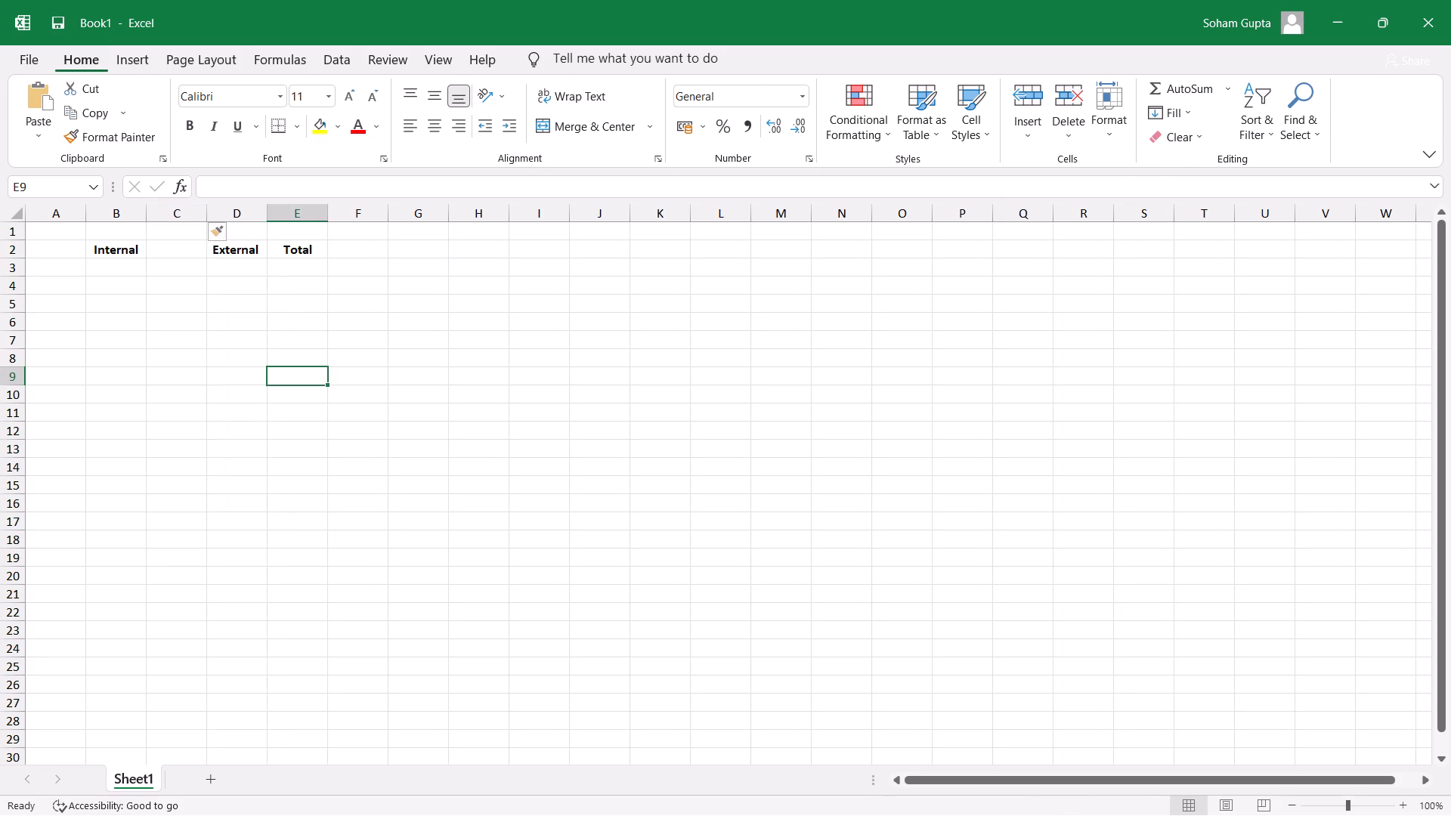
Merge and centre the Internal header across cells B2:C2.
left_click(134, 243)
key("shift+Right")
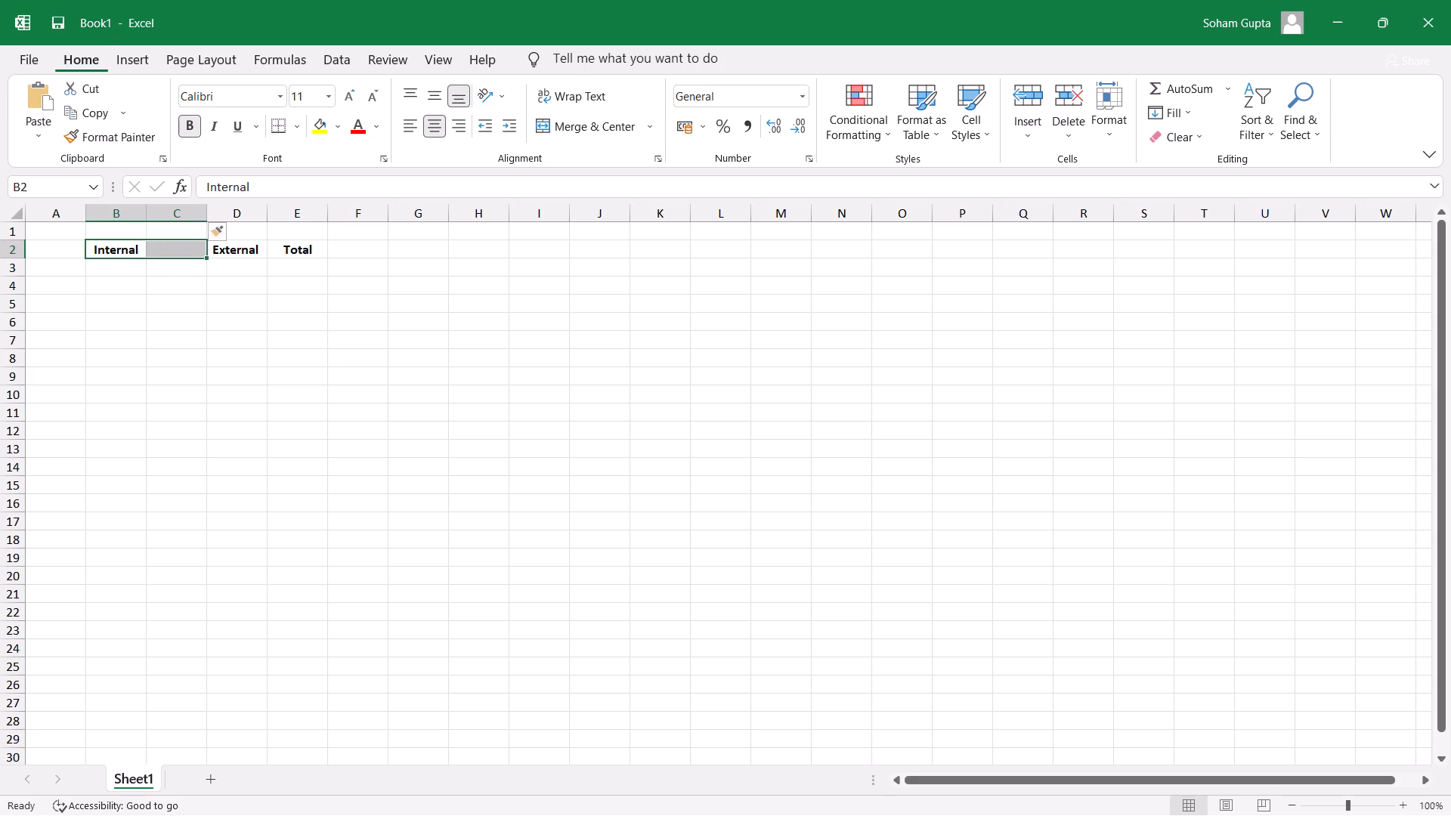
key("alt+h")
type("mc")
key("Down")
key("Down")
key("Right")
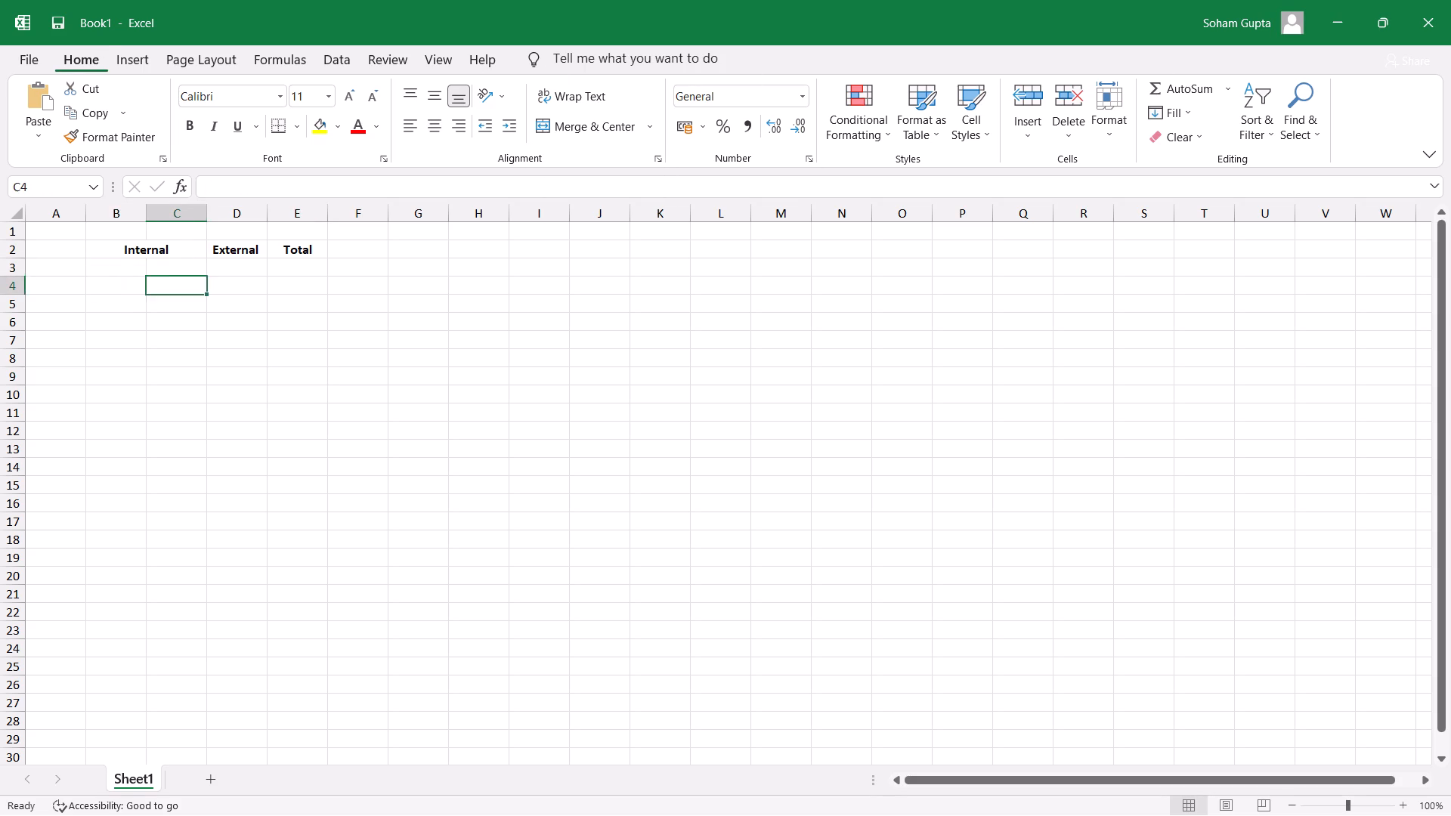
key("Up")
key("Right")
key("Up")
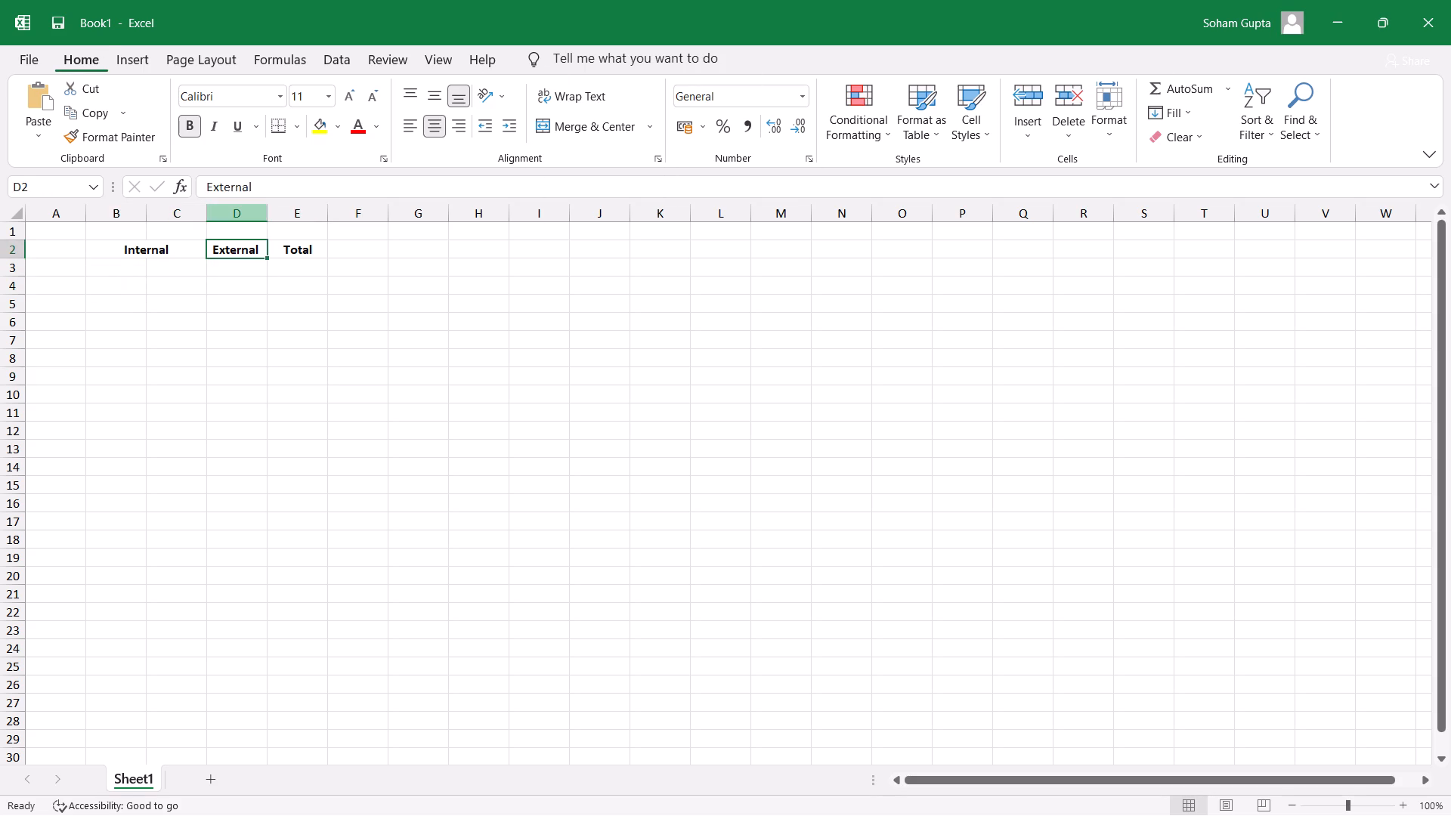
Widen the External and Total columns, D and E, slightly.
left_click_drag(272, 217, 286, 214)
left_click(334, 218)
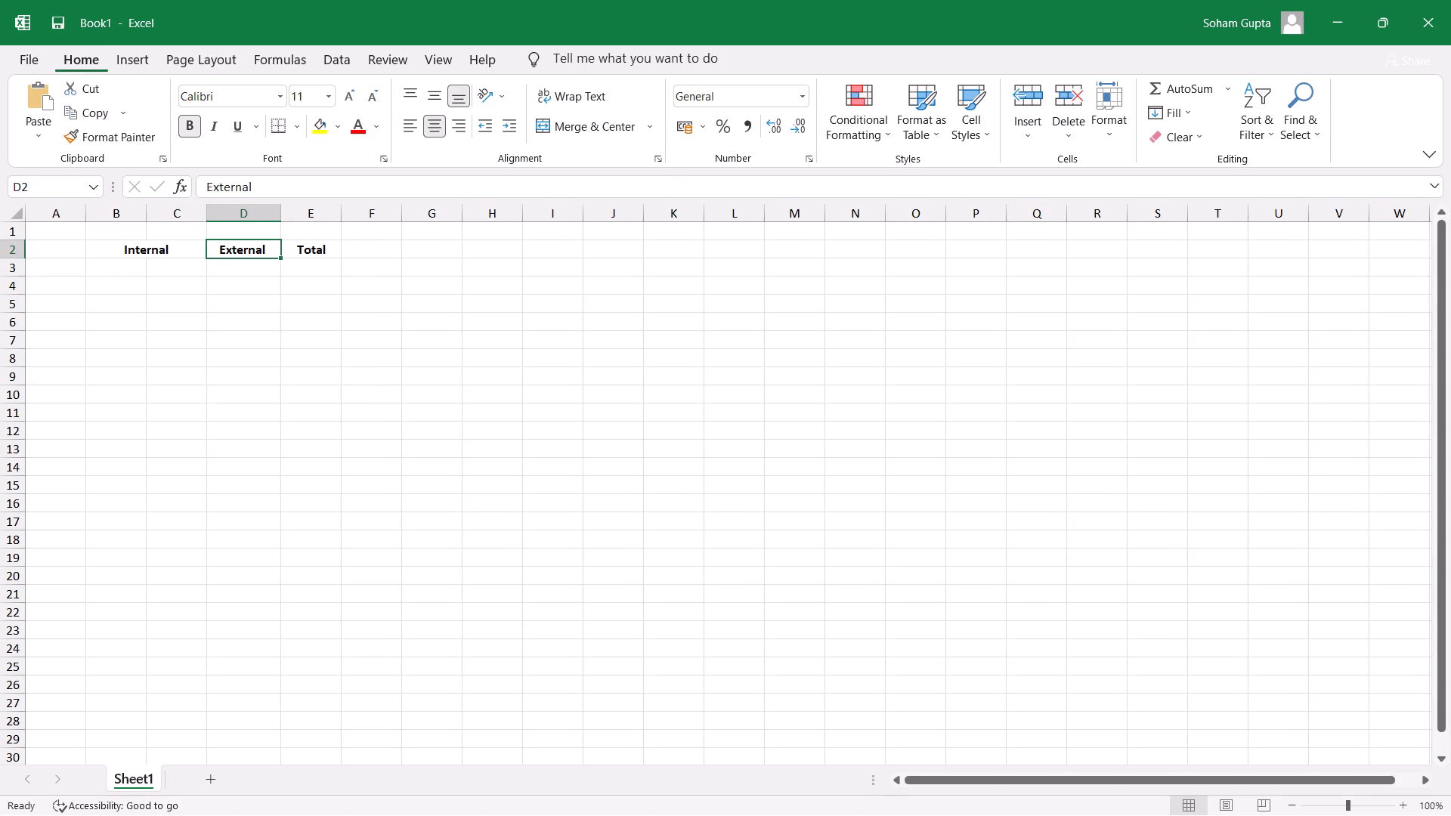
left_click_drag(339, 212, 360, 212)
left_click_drag(407, 318, 408, 329)
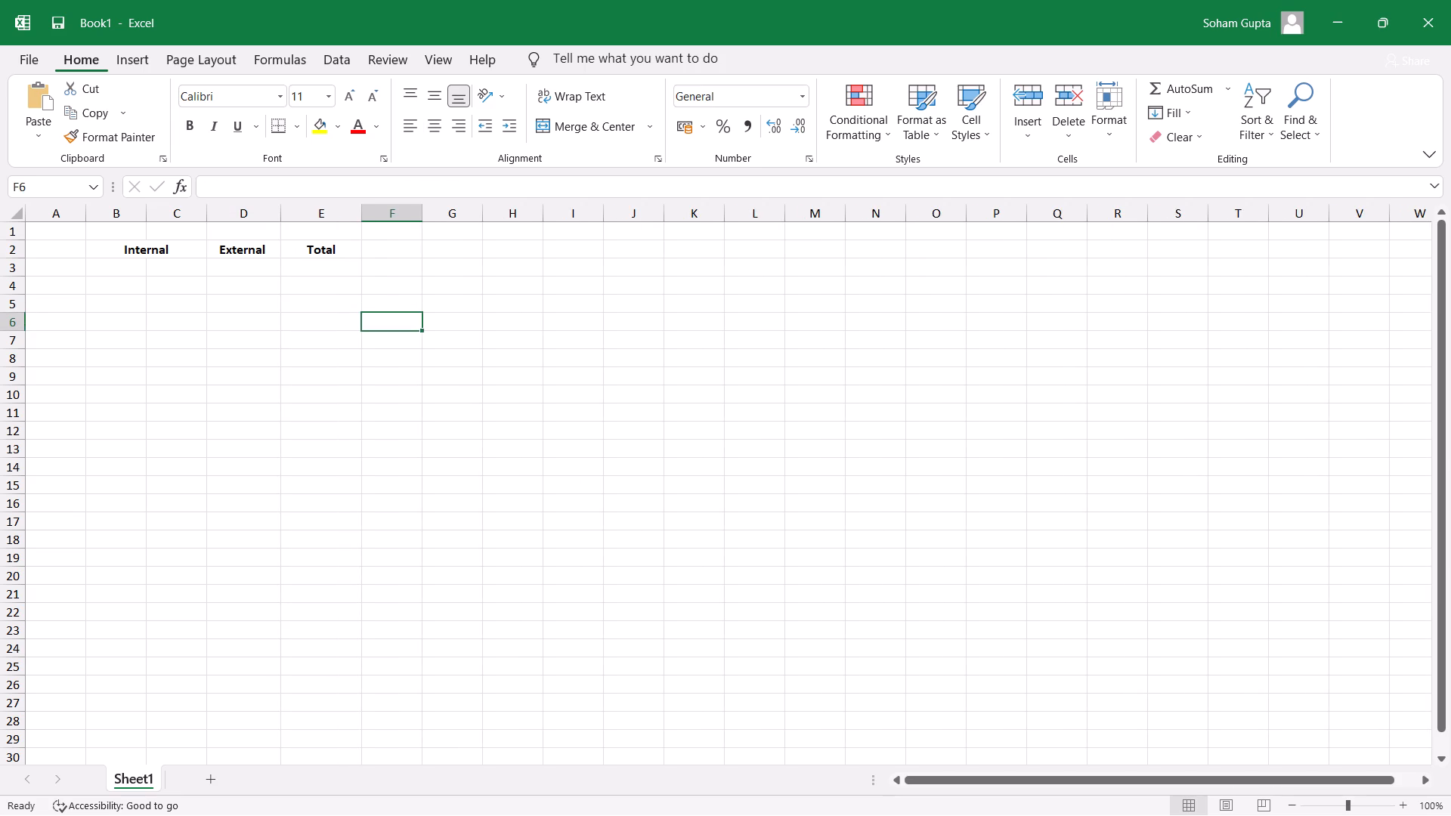
Enter the subheadings CIA I in B3 and CIA II in C3, beneath the Internal header.
left_click(130, 267)
type("Cia")
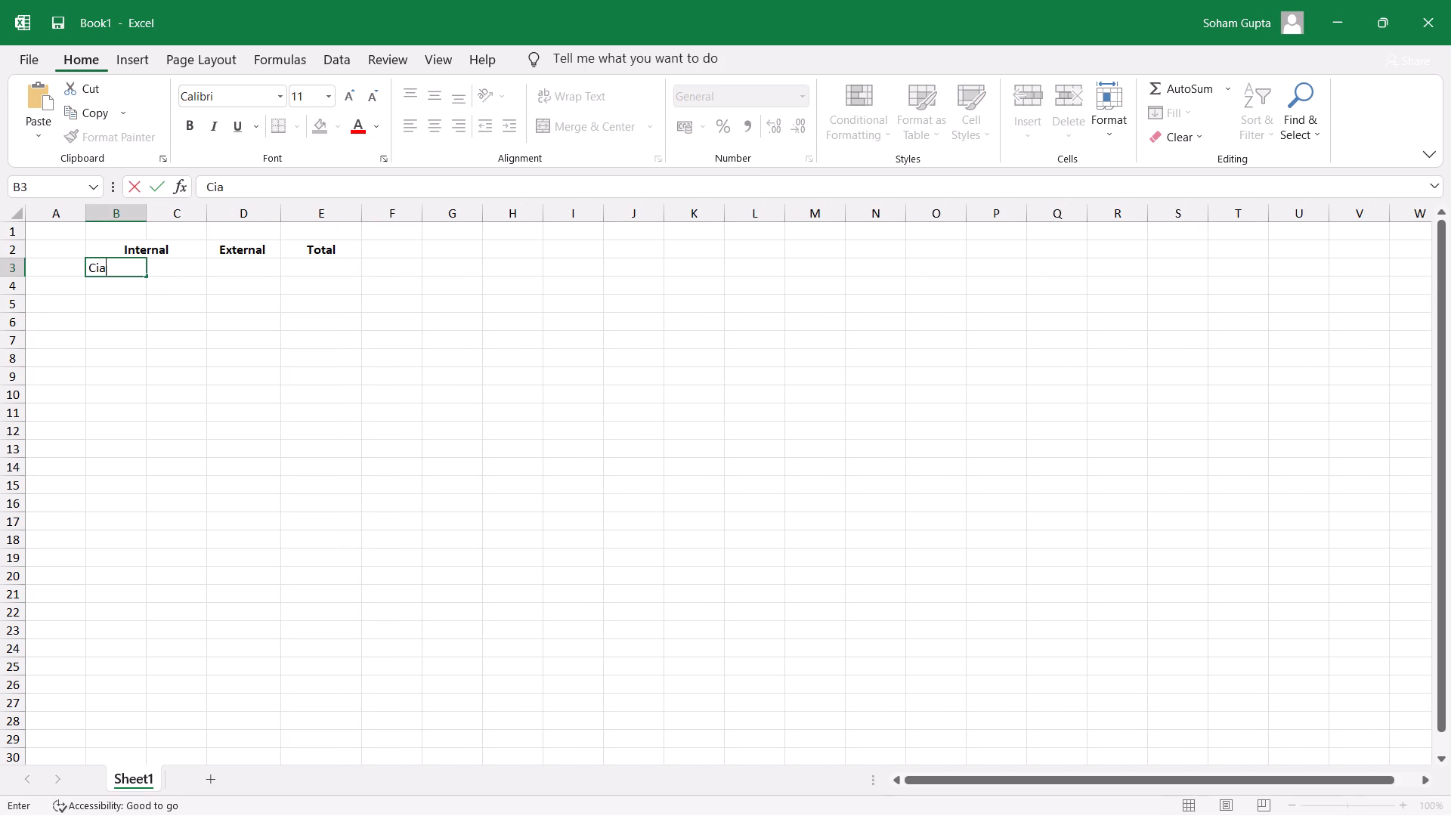
key("BackSpace")
key("BackSpace")
type("IA")
key("space")
type("I")
key("space")
key("Right")
type("CIA II")
key("Right")
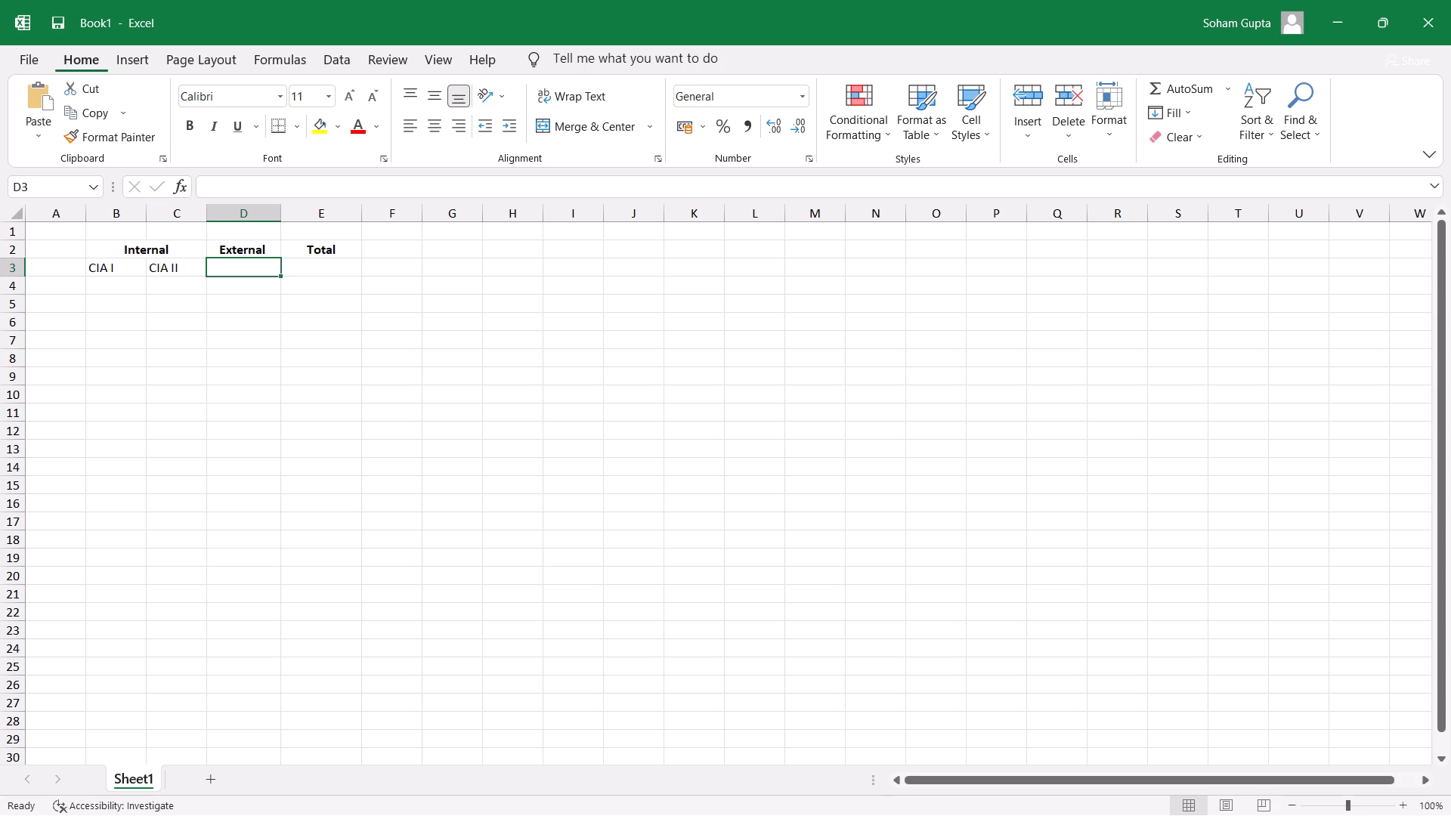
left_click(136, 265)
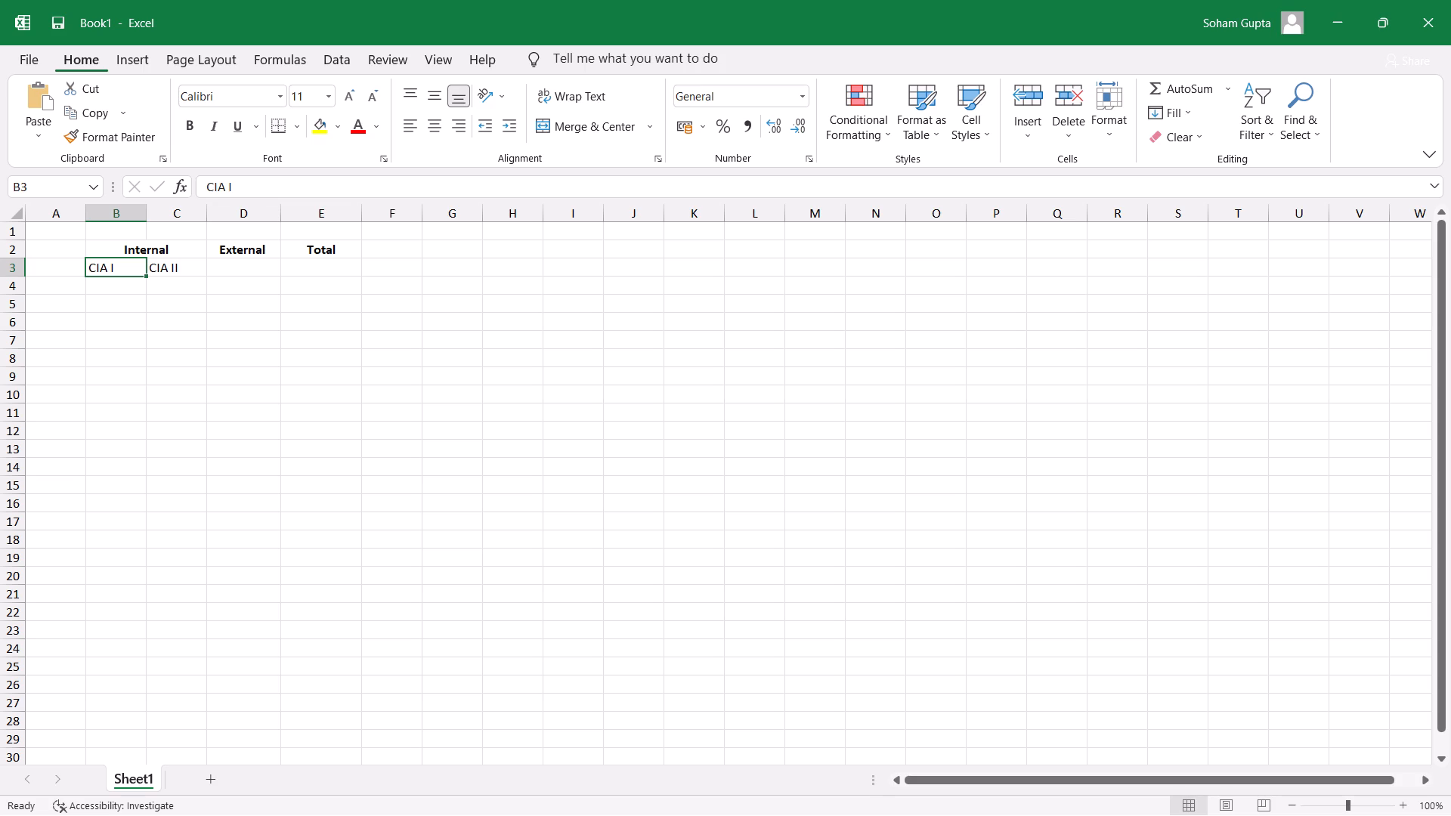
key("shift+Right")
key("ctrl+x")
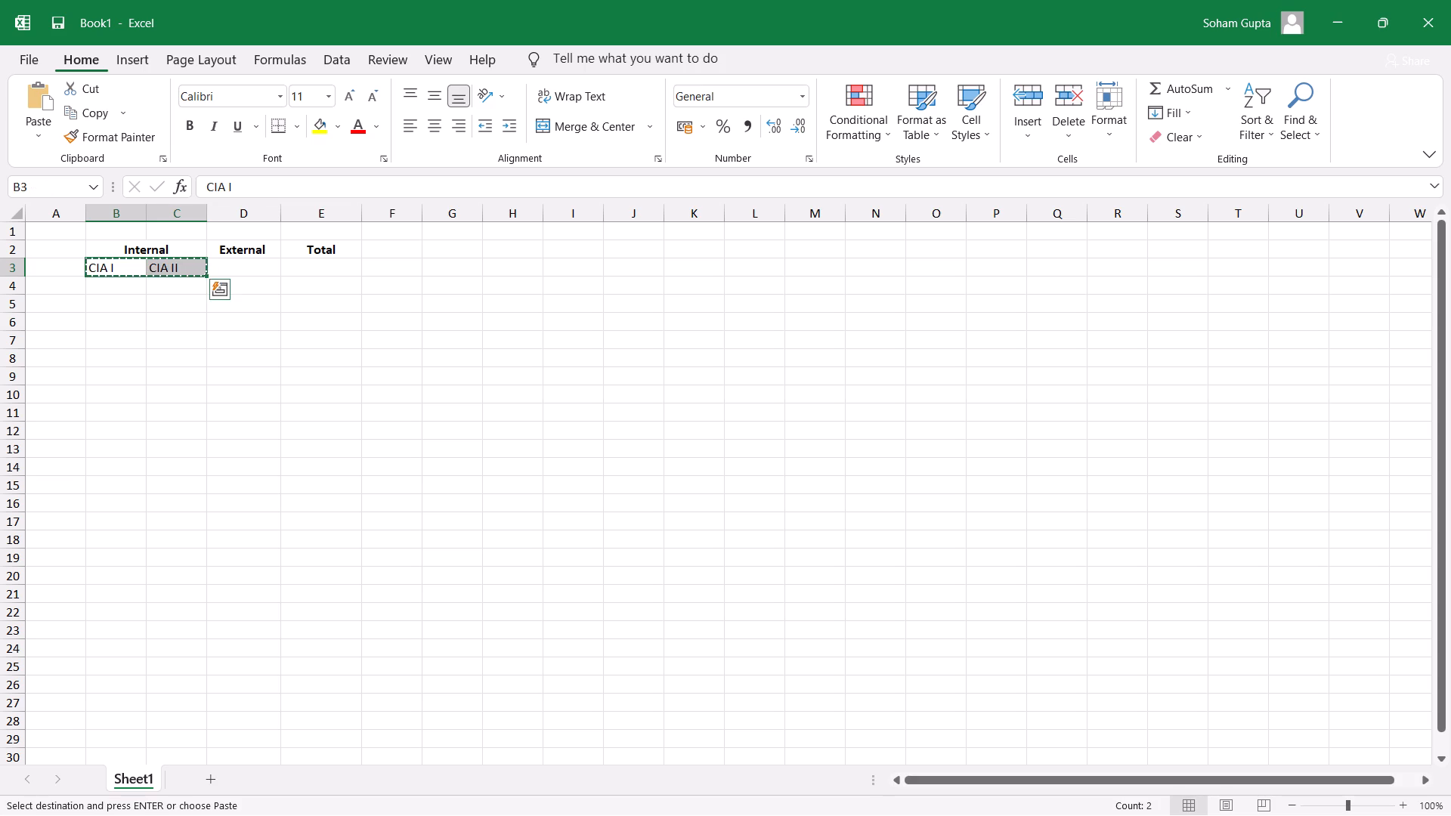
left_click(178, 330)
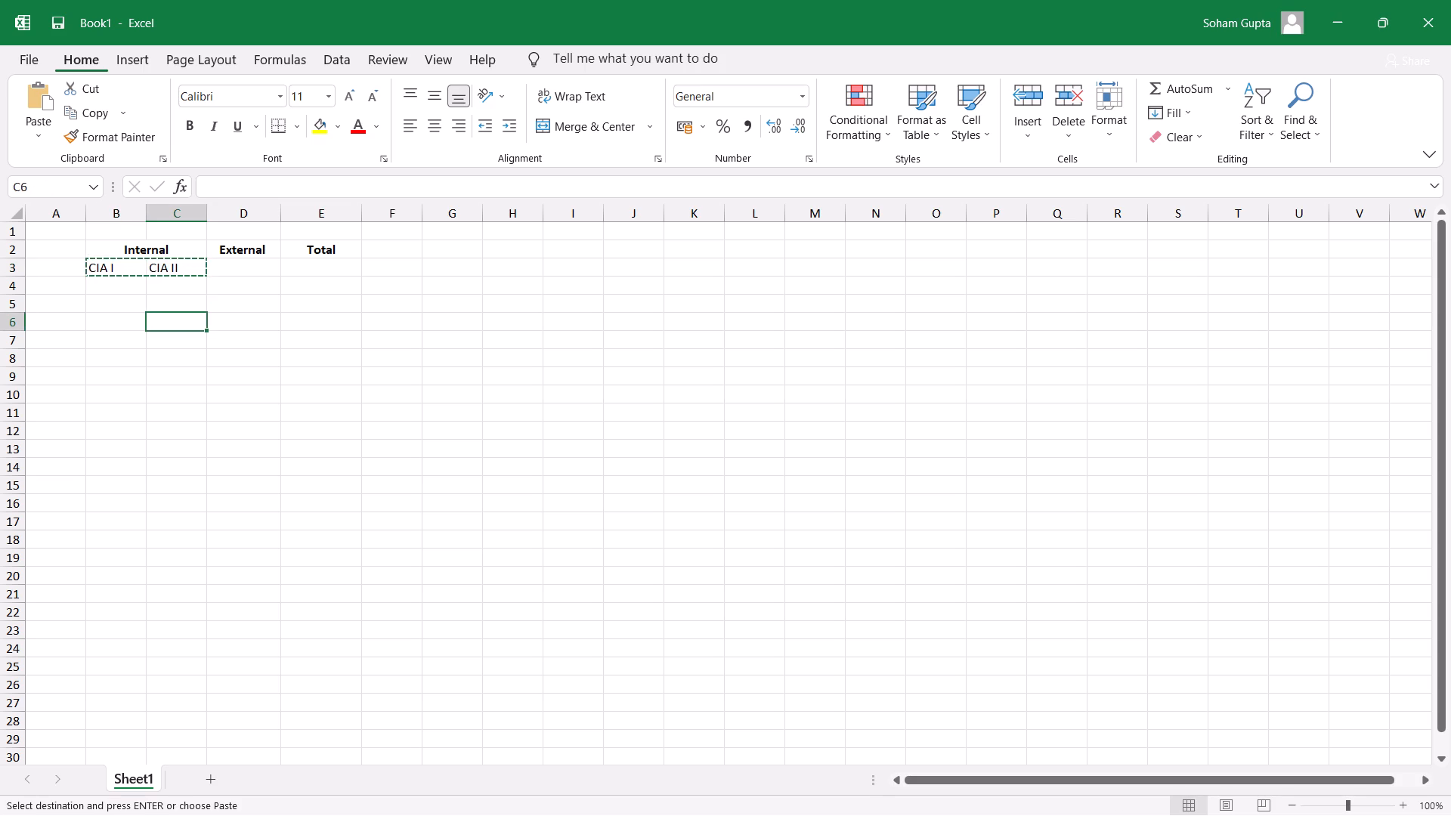
Move the Internal, External and Total header row from B2:E2 so that it starts at G2.
left_click(159, 251)
key("shift+Down")
key("Up")
key("Down")
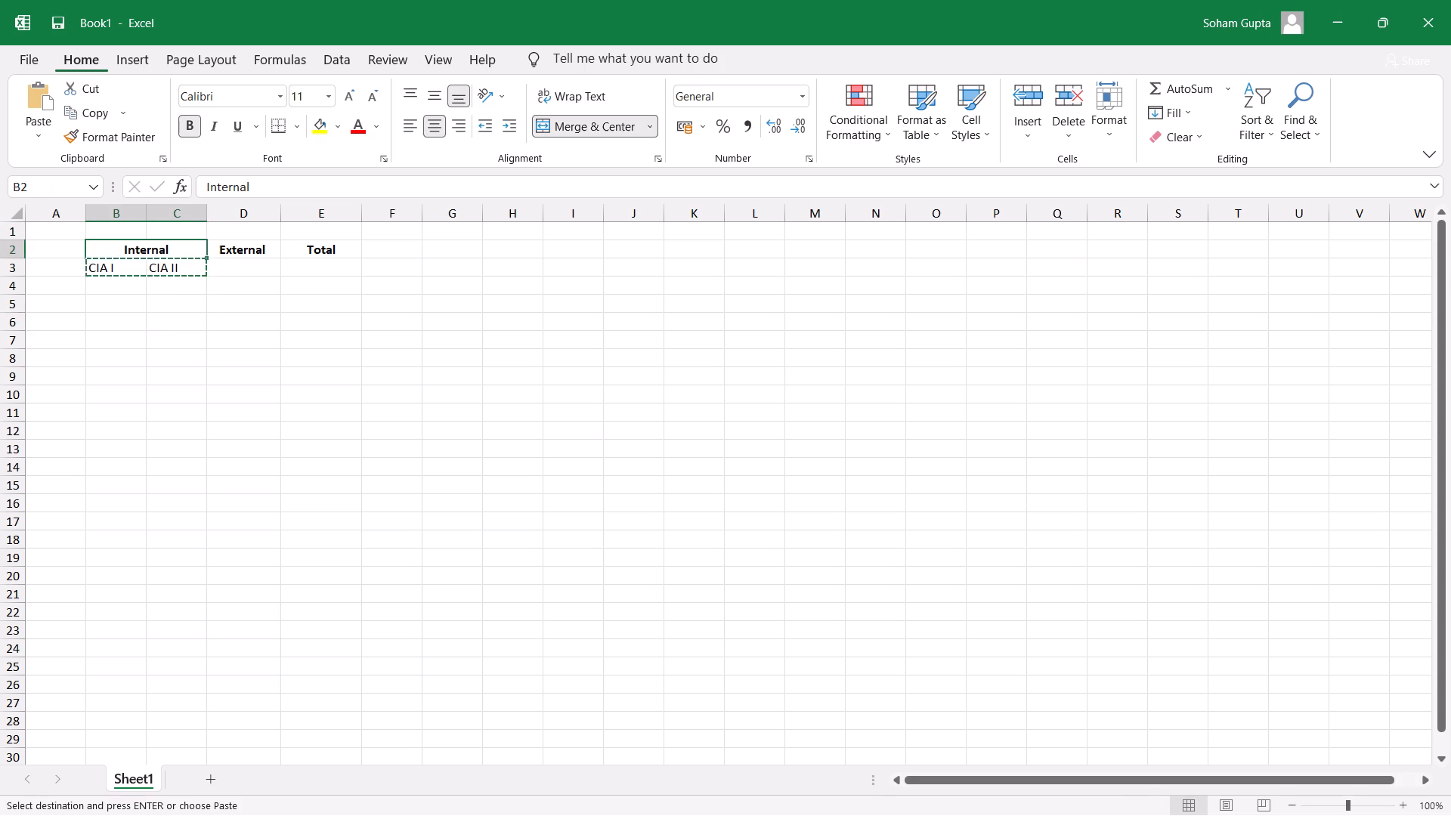
key("shift+Right")
key("shift+Right")
key("ctrl+x")
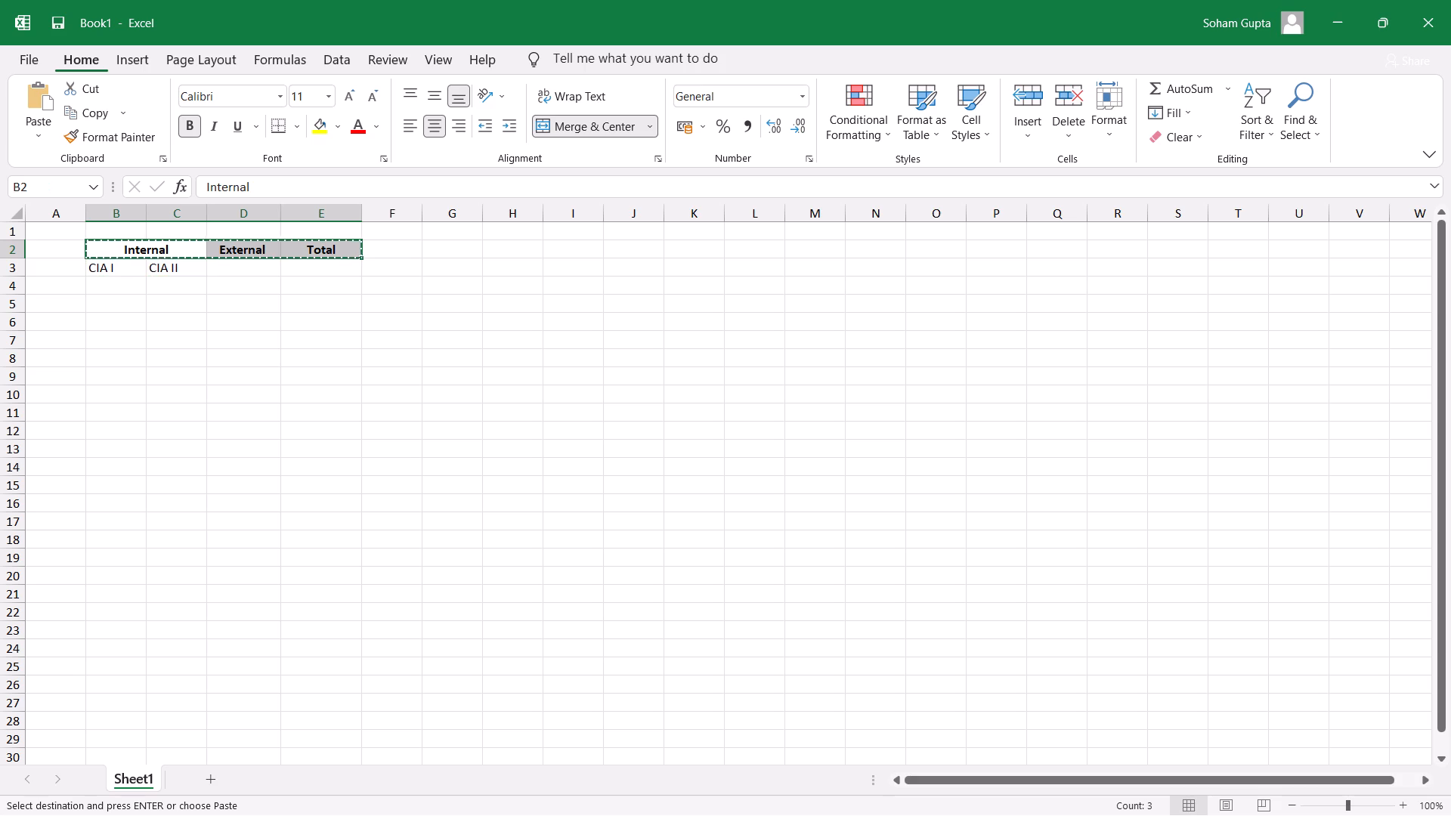
key("Right")
key("Right")
key("Right")
key("Right")
key("ctrl+v")
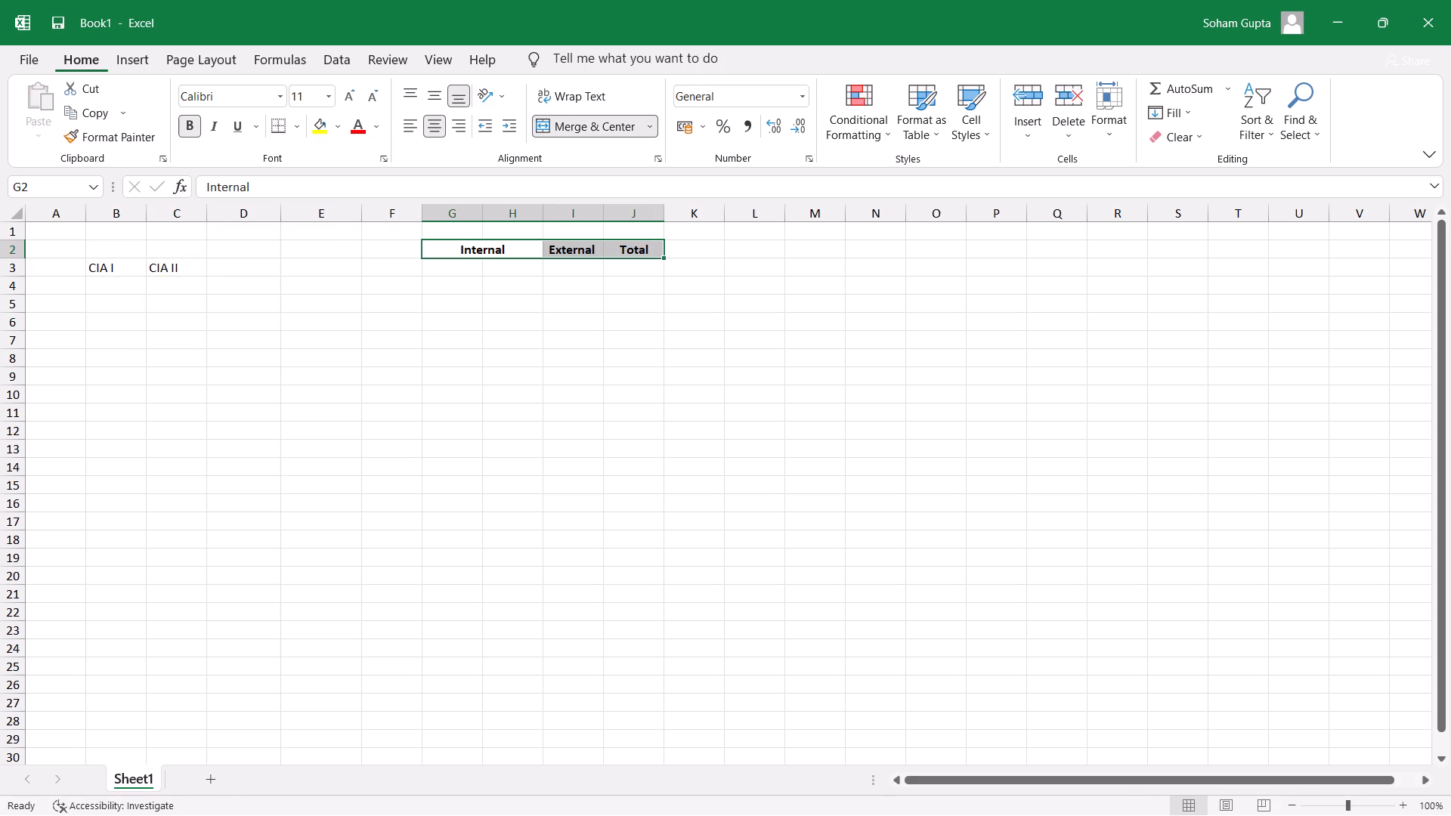
Unmerge the Internal header spanning G2:H2.
key("Left")
key("Right")
key("shift+Right")
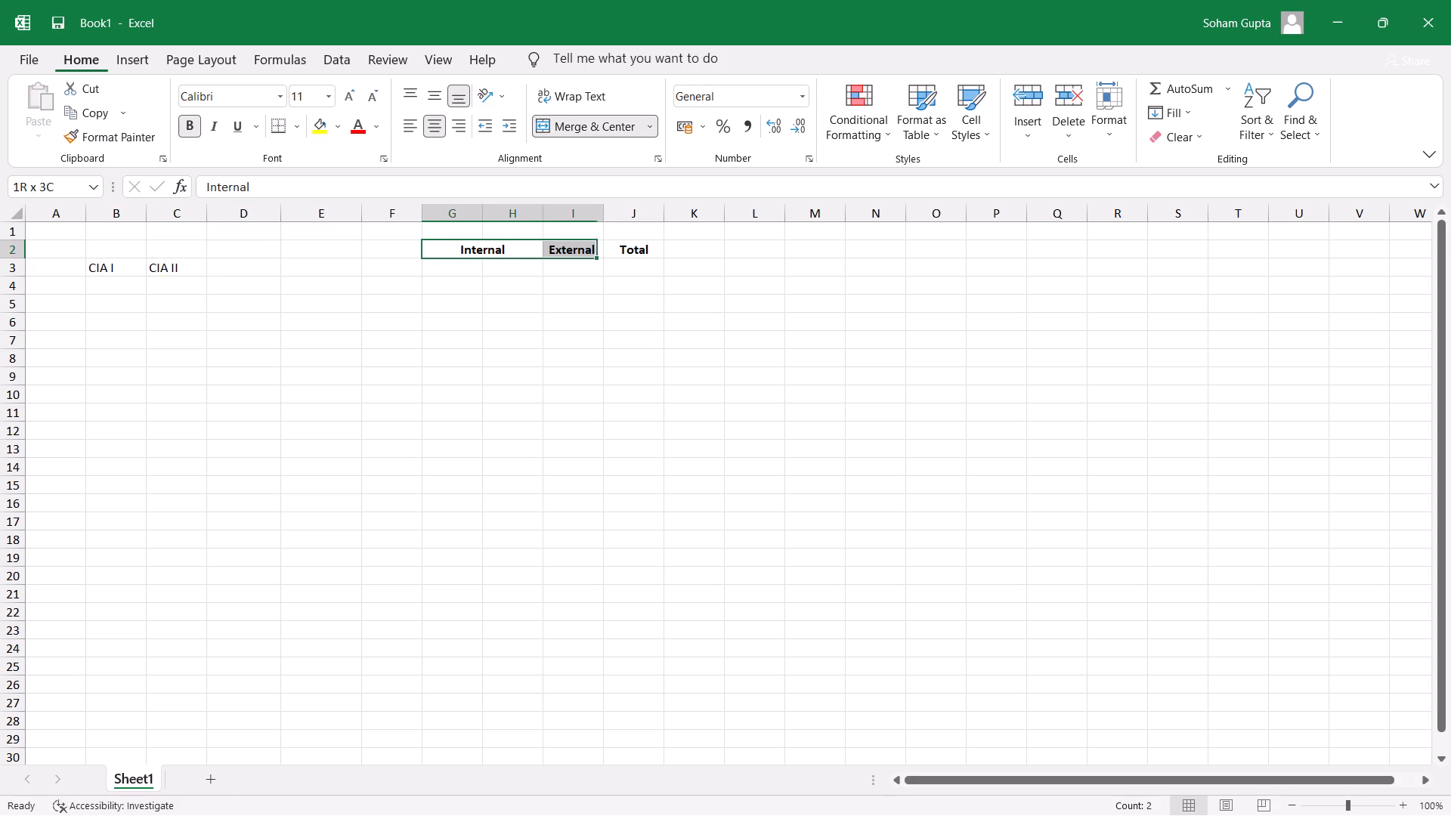
key("Left")
key("Right")
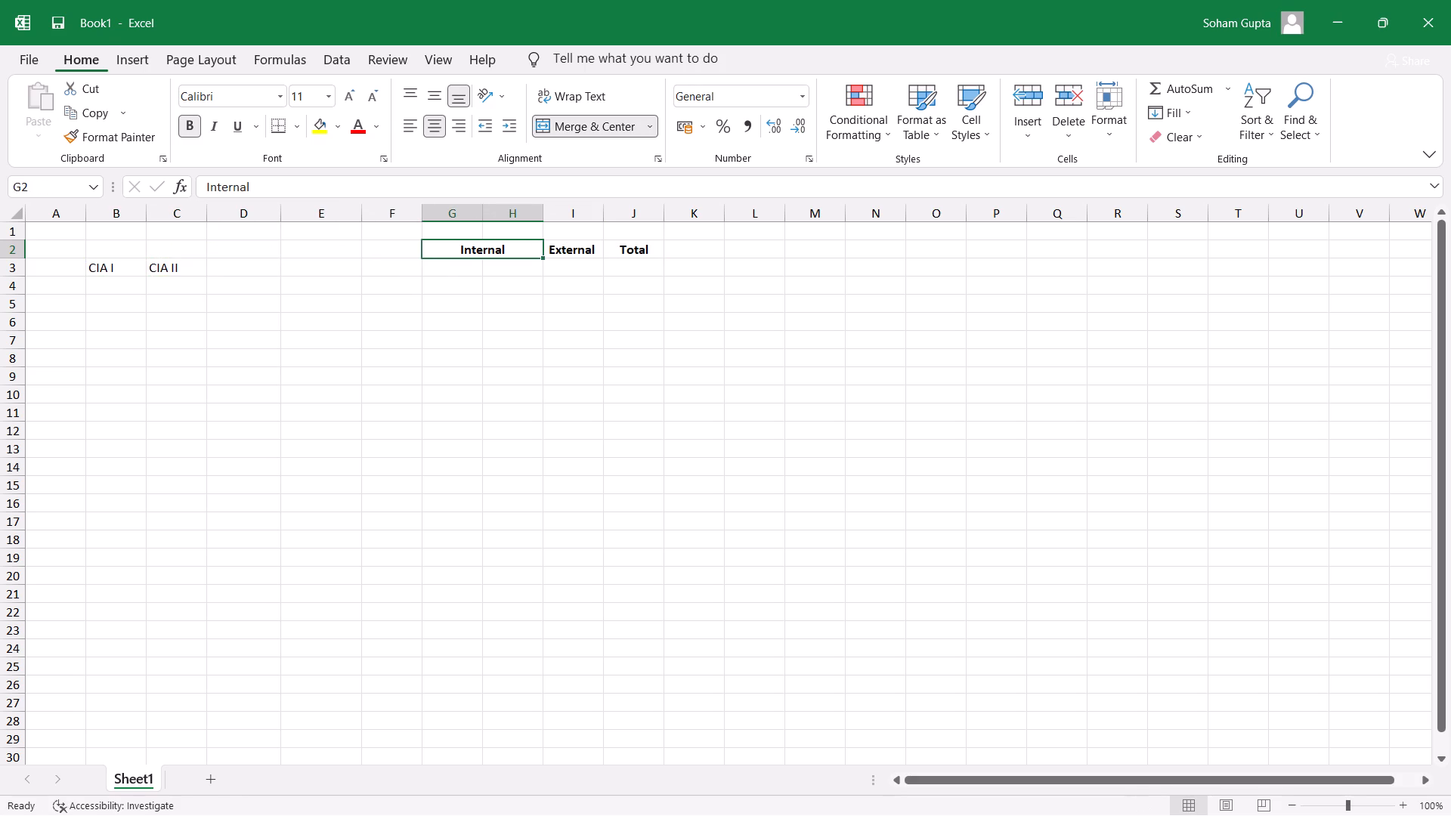
key("alt+h")
type("mc")
key("Down")
key("Right")
key("Up")
key("Up")
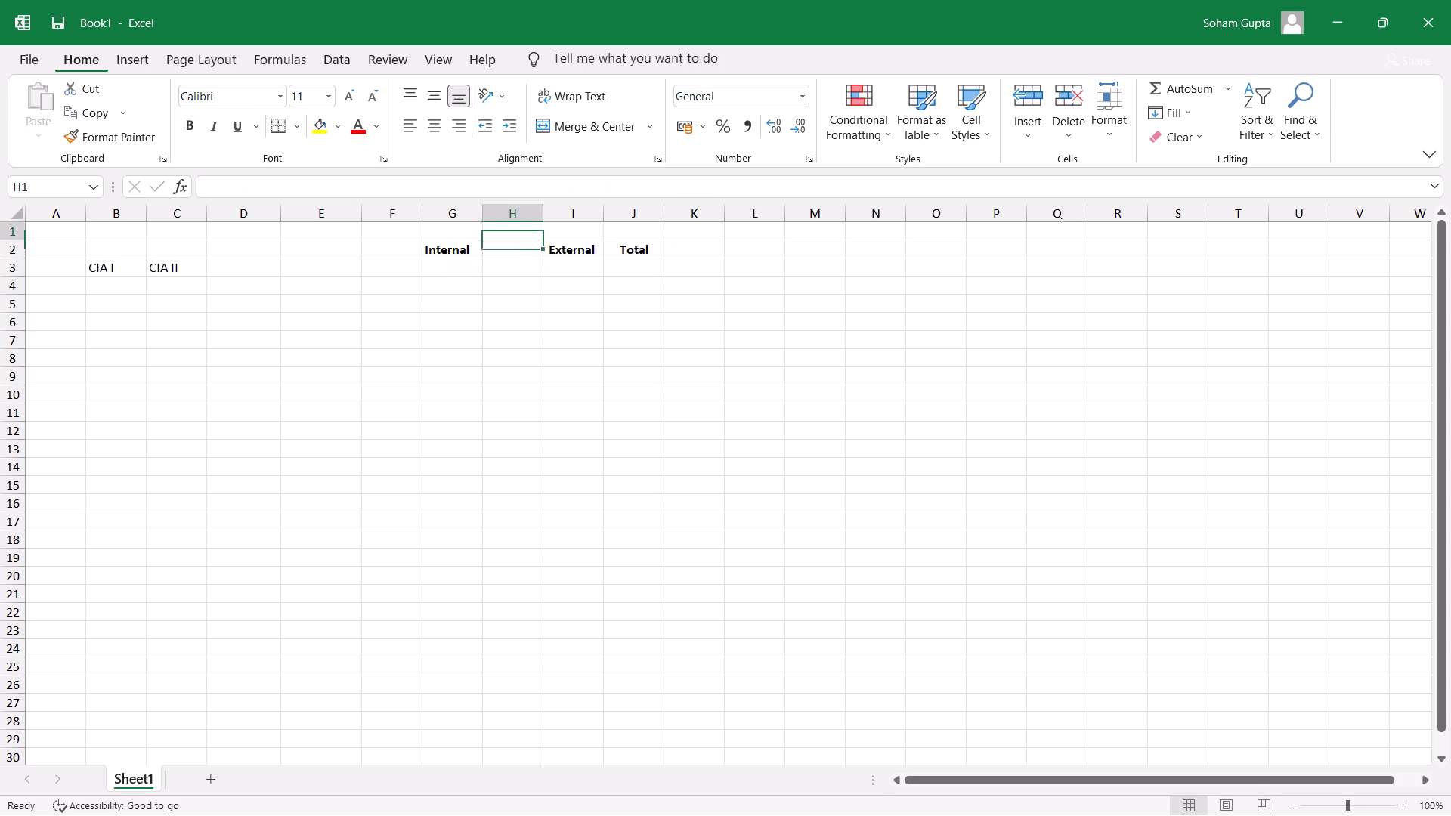
Delete the empty column H between the Internal and External headers.
left_click(530, 214)
right_click(530, 214)
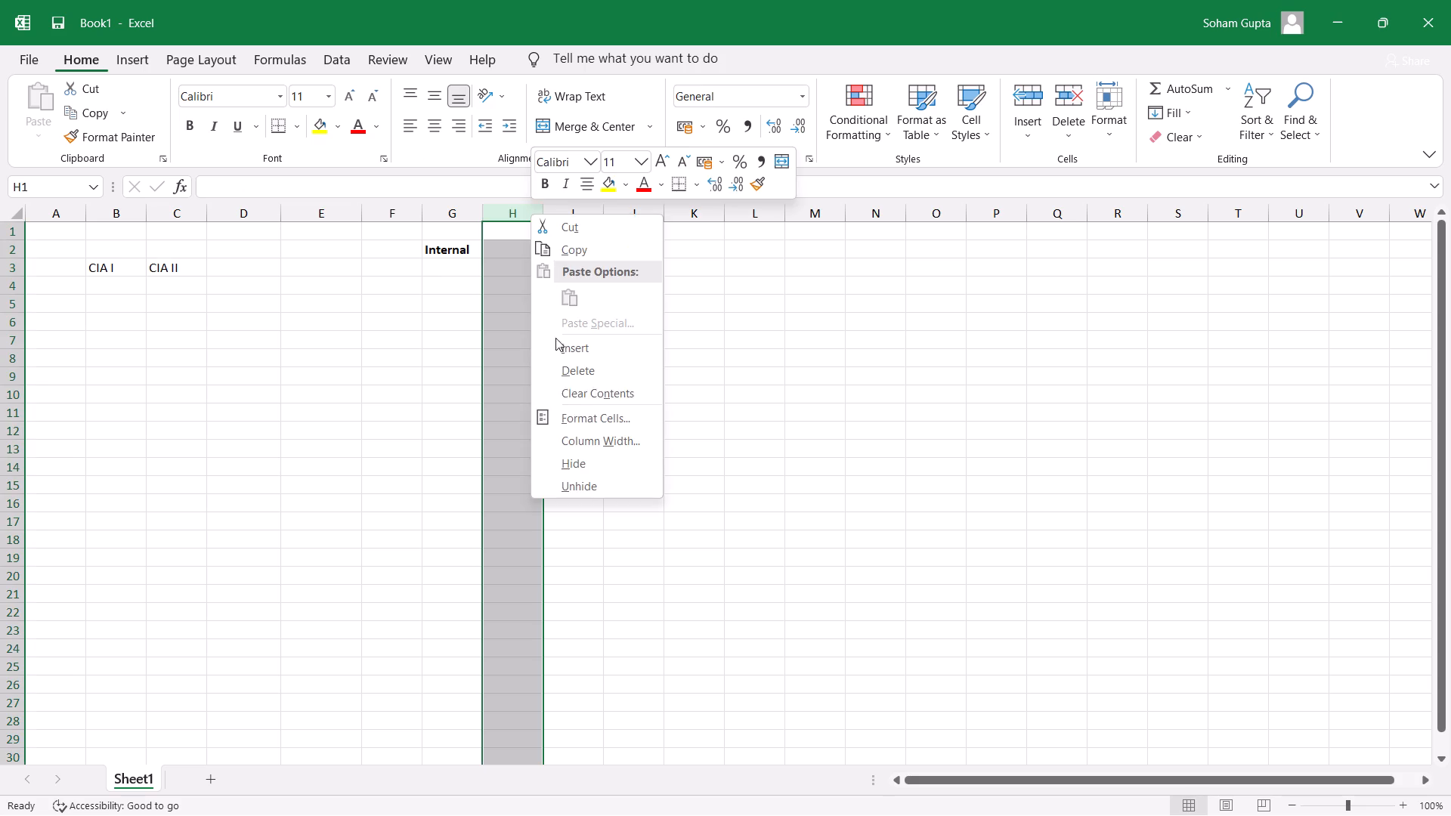
left_click(565, 376)
left_click_drag(478, 393, 371, 422)
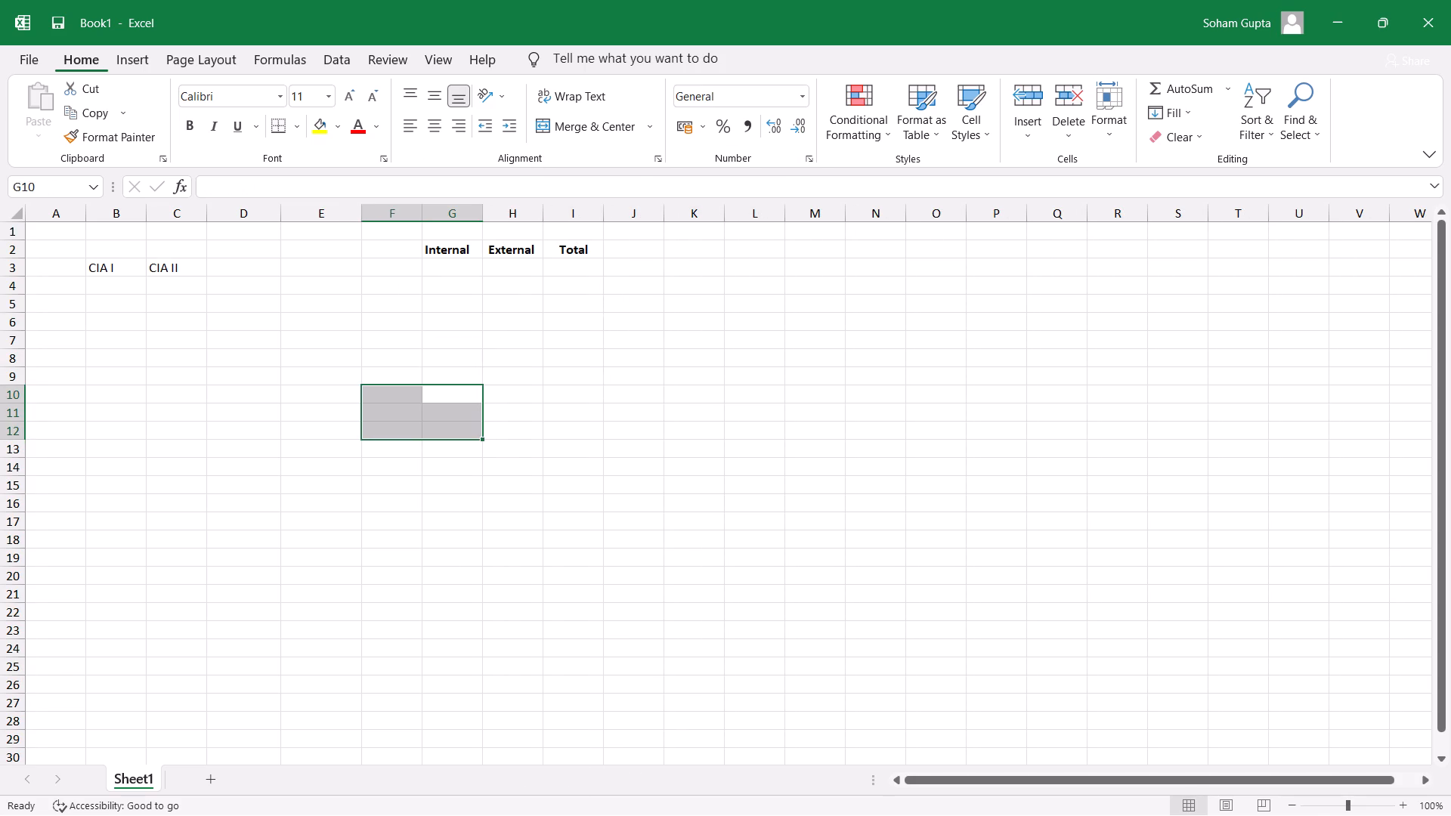
Centre the Internal header in cell G2.
left_click(444, 247)
key("alt+h")
type("ac")
key("Down")
key("Left")
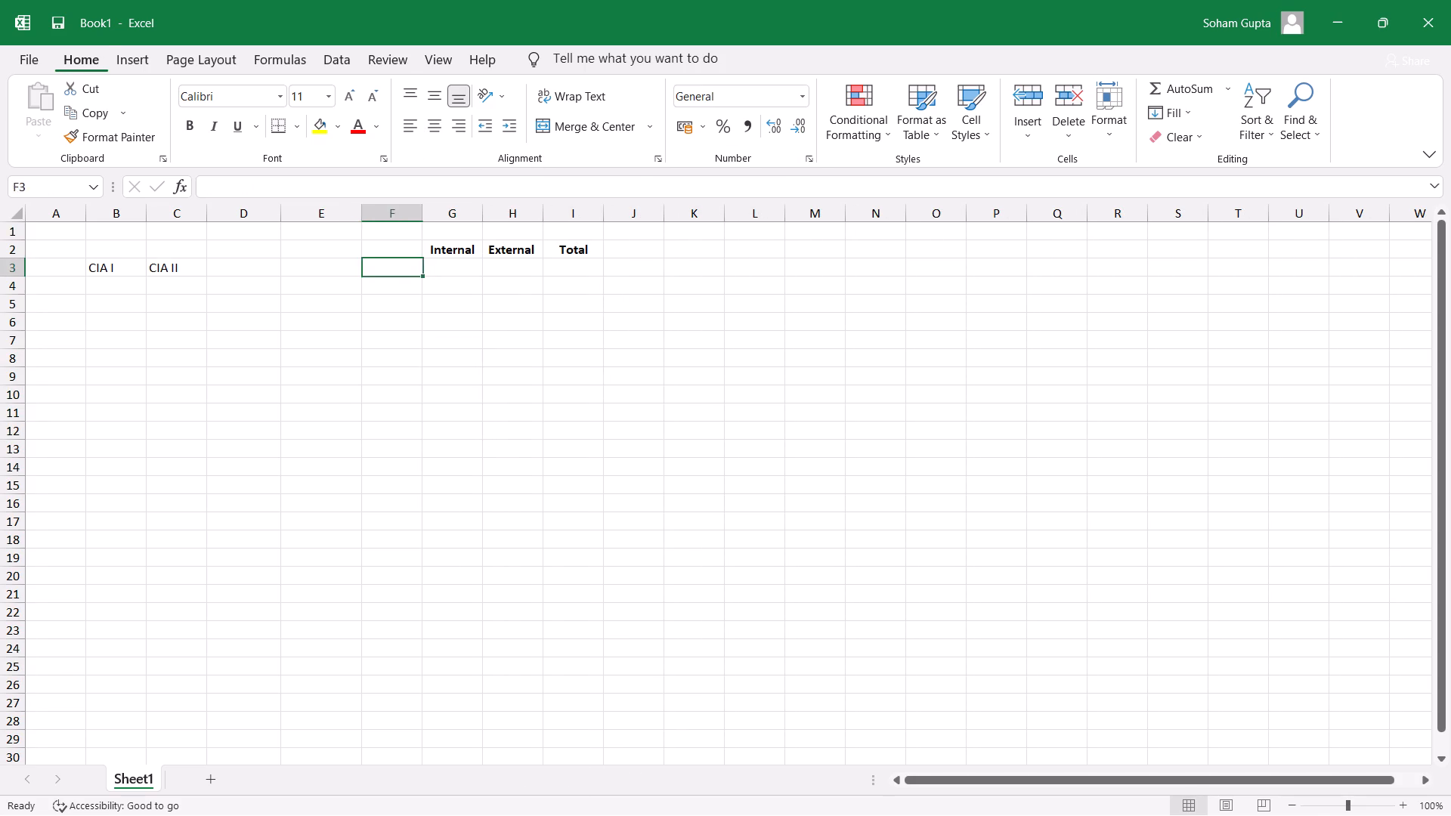
Enter the subheadings Attendance in D3 and Research Component in E3.
key("Down")
key("Left")
key("Left")
key("Up")
key("Left")
key("Right")
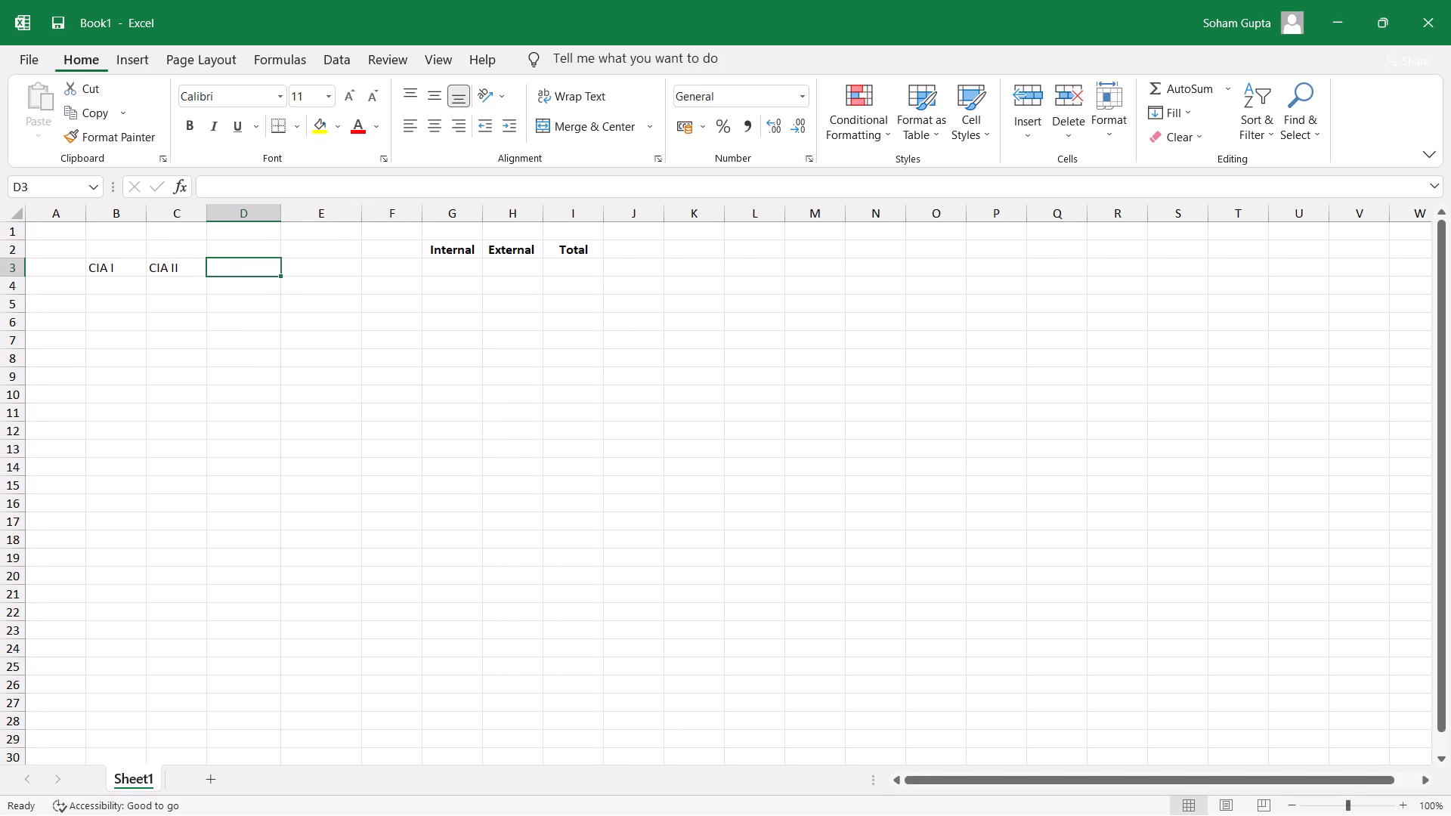
type("Attendance")
key("space")
key("Right")
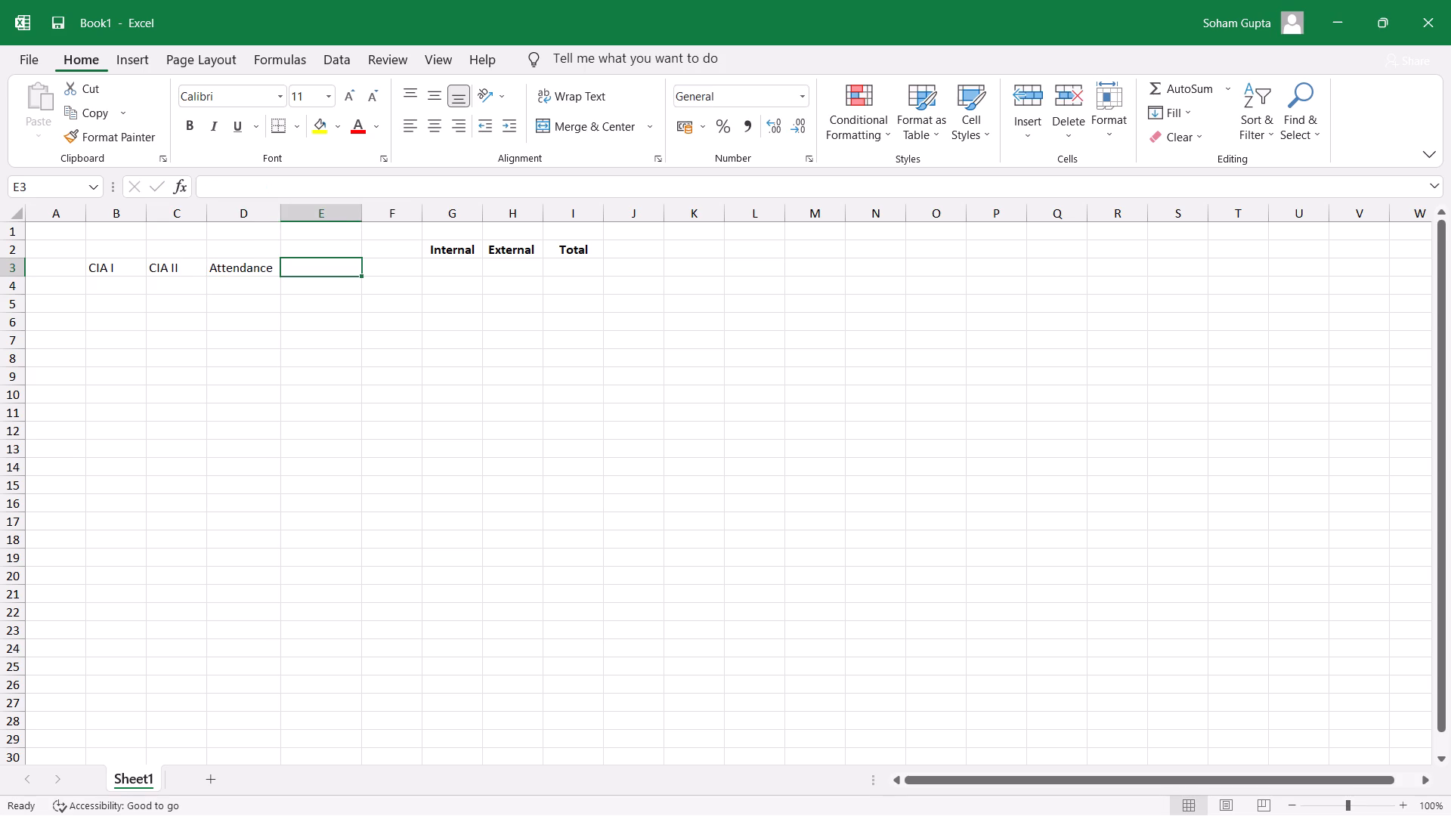
type("Research CO")
key("BackSpace")
type("ompon")
type("ent")
key("Left")
key("Down")
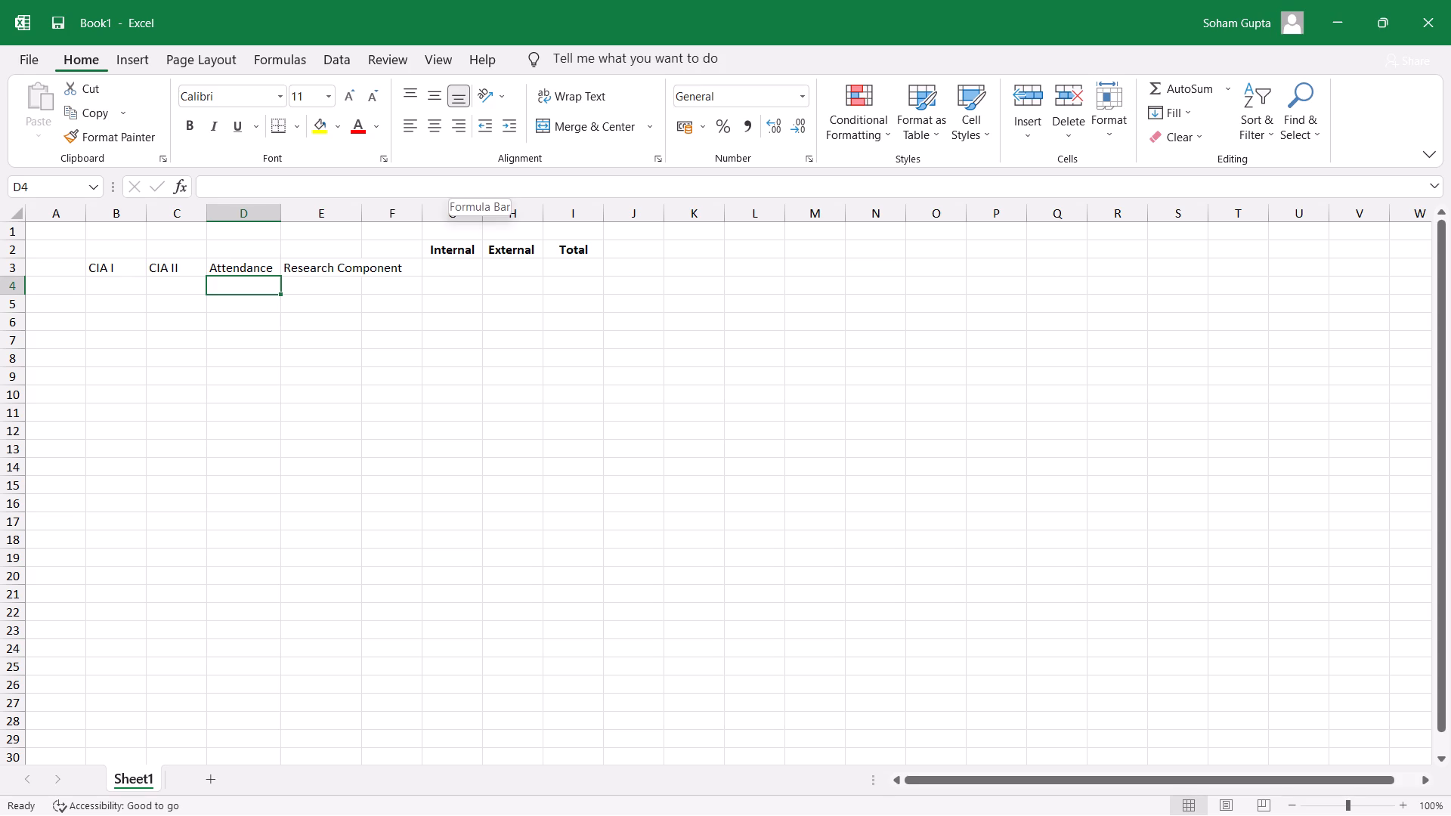
Widen column E to about 20.6 so the Research Component heading fits.
left_click(432, 279)
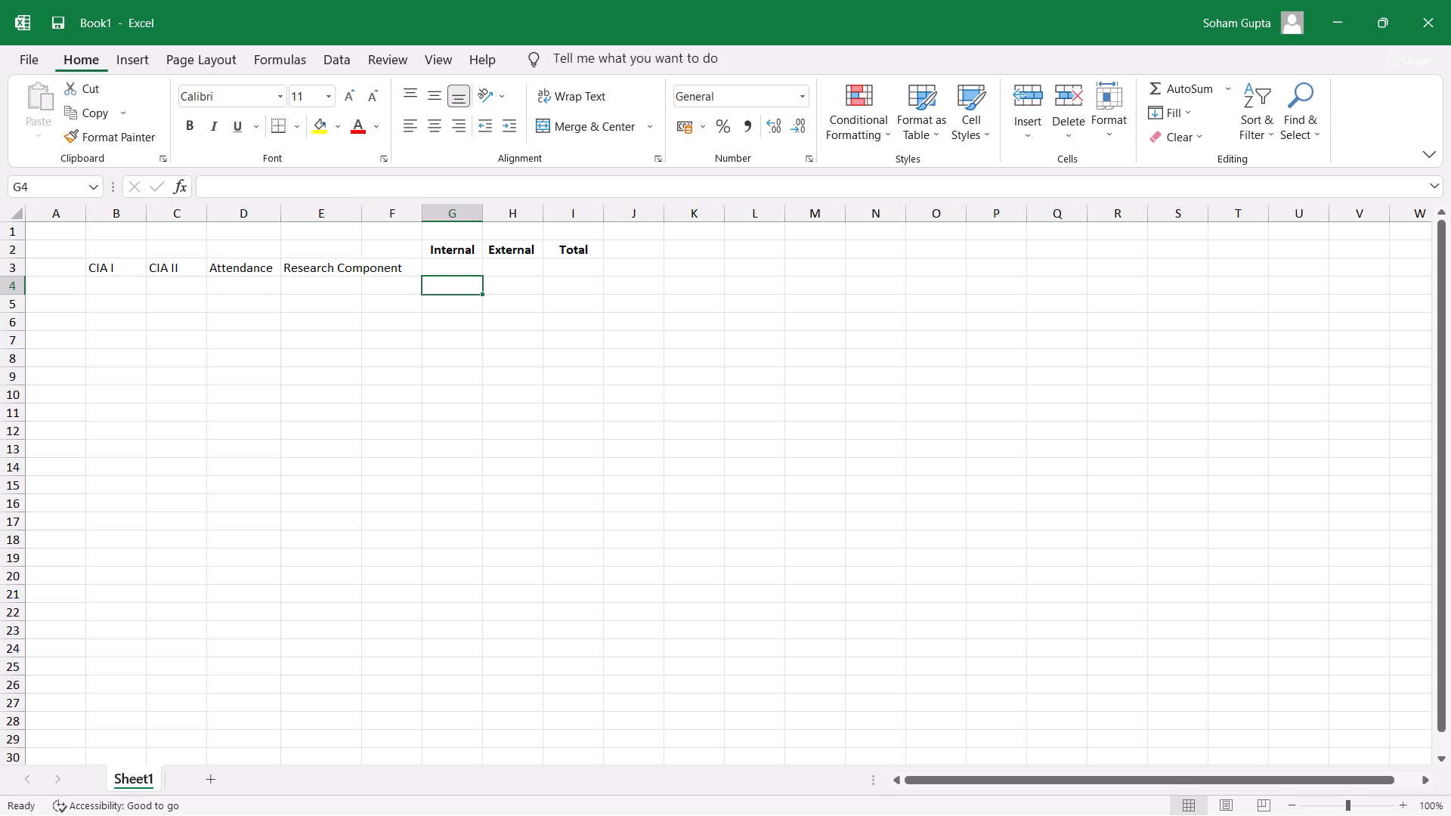
double_click(344, 267)
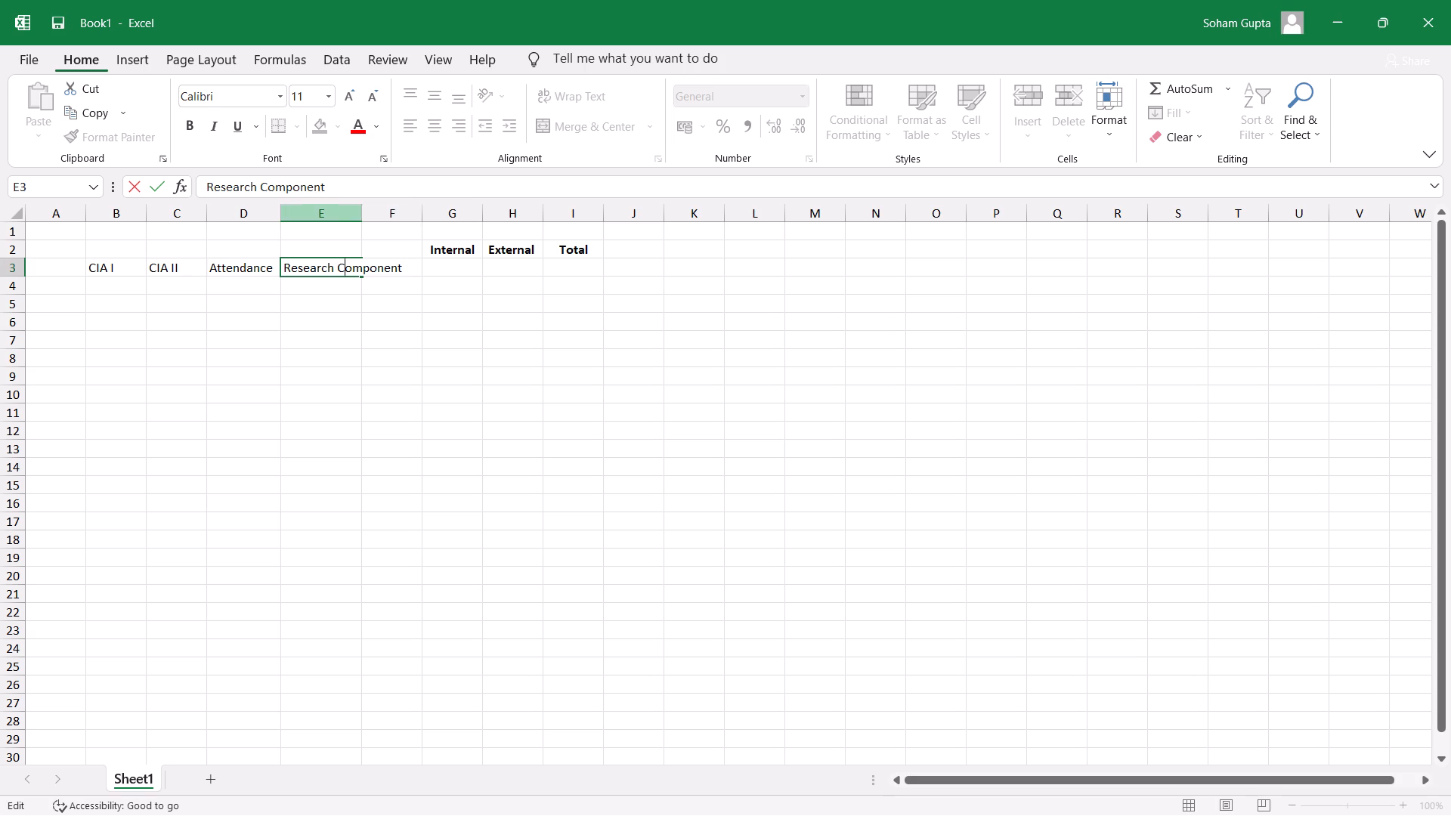
left_click(354, 218)
left_click_drag(361, 212, 425, 218)
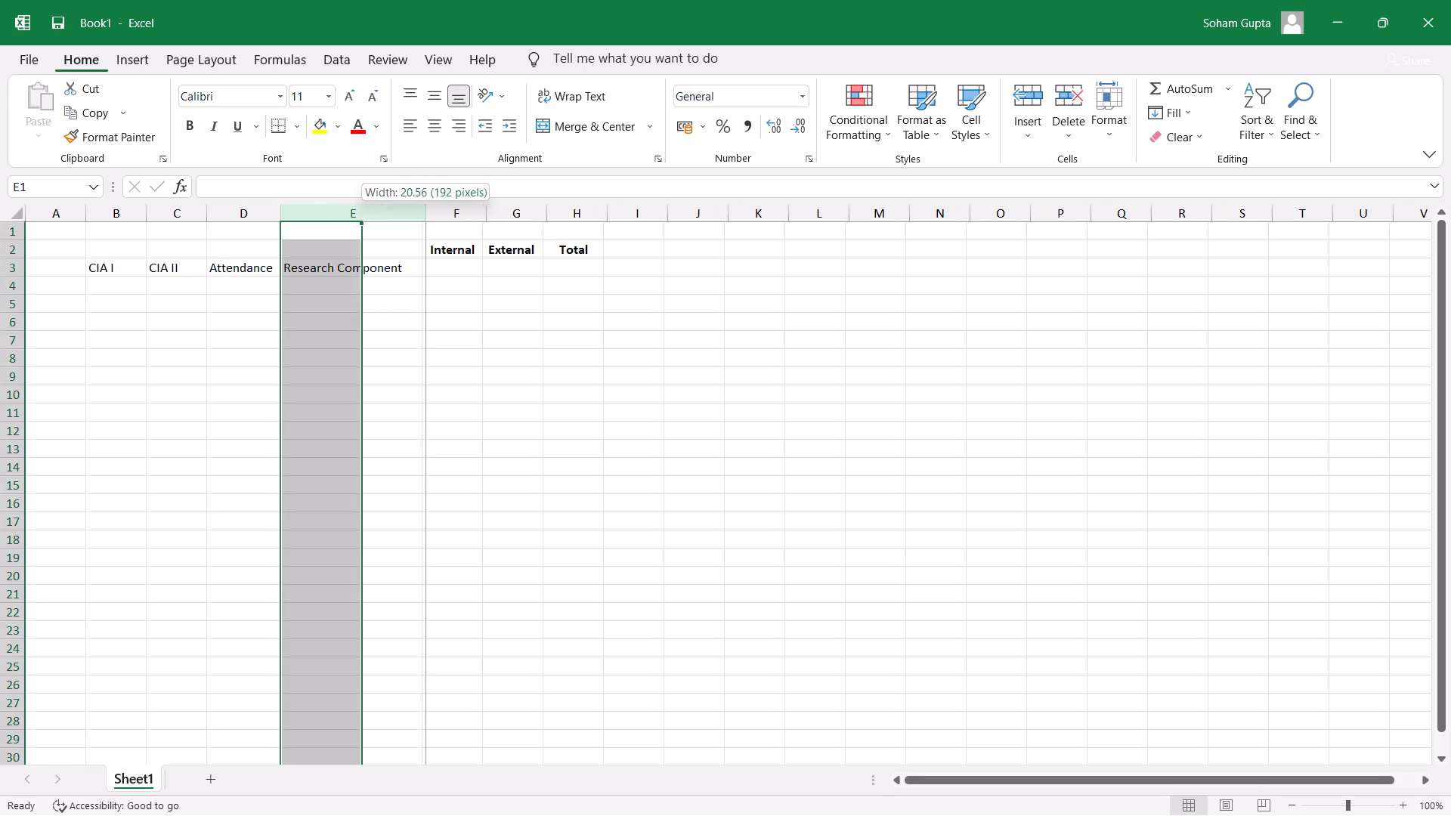
left_click_drag(425, 218, 425, 218)
left_click(391, 321)
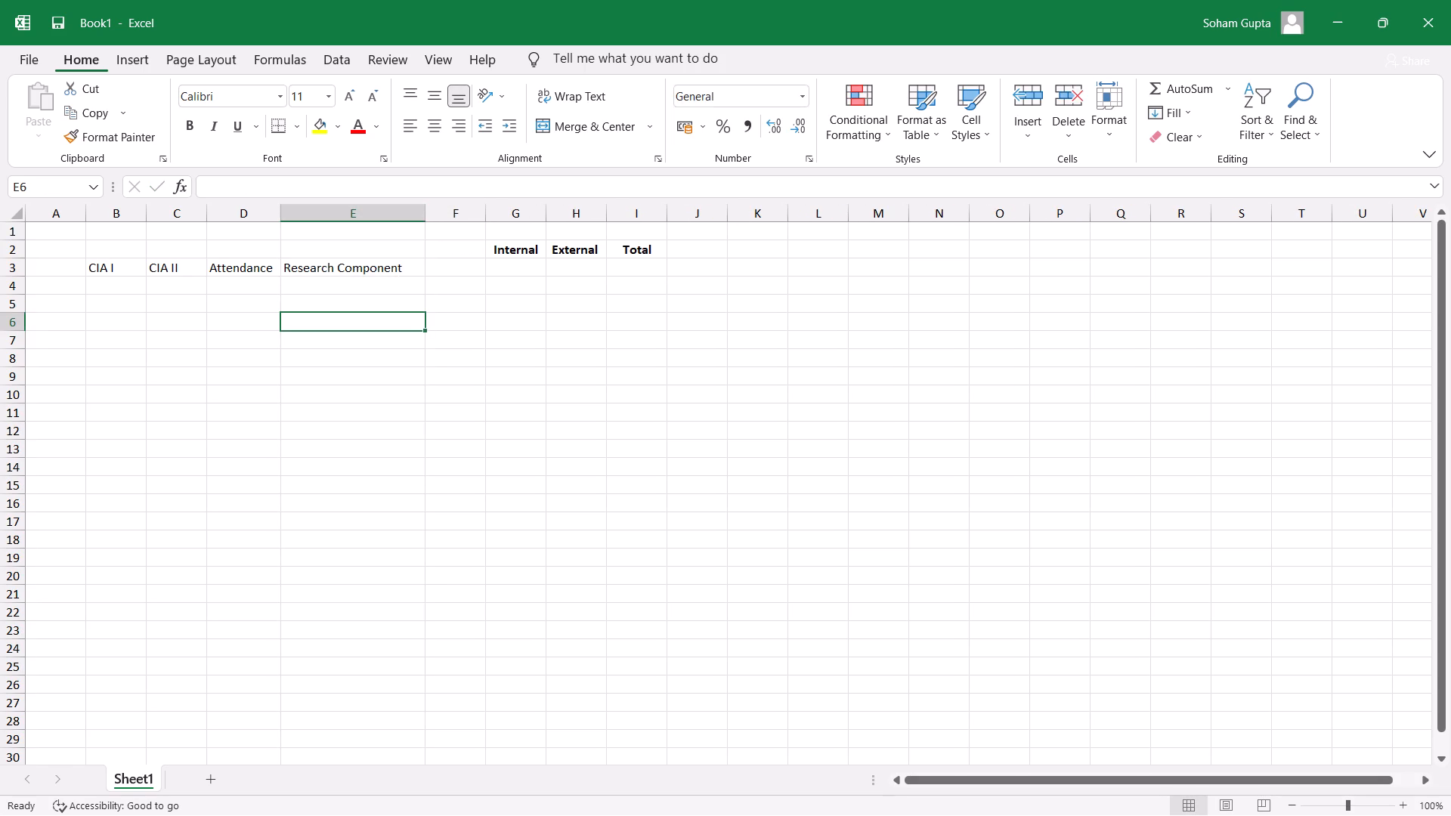
Move the Internal, External and Total headers from G2:I2 to F3:H3, directly beside Research Component.
left_click(512, 250)
key("ctrl+Right")
key("ctrl+Right")
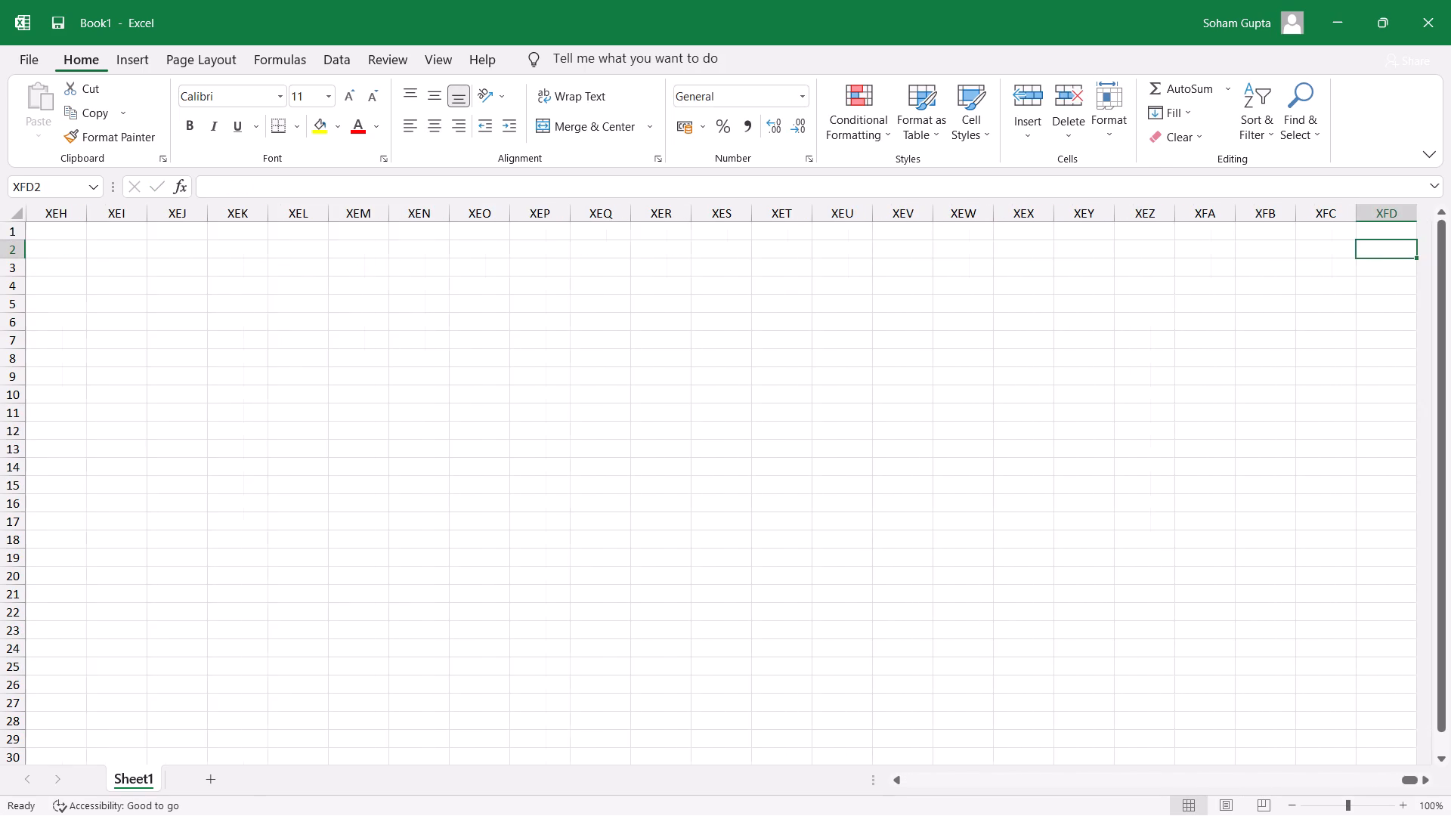
key("ctrl+Left")
key("Left")
key("ctrl+Left")
key("ctrl+Left")
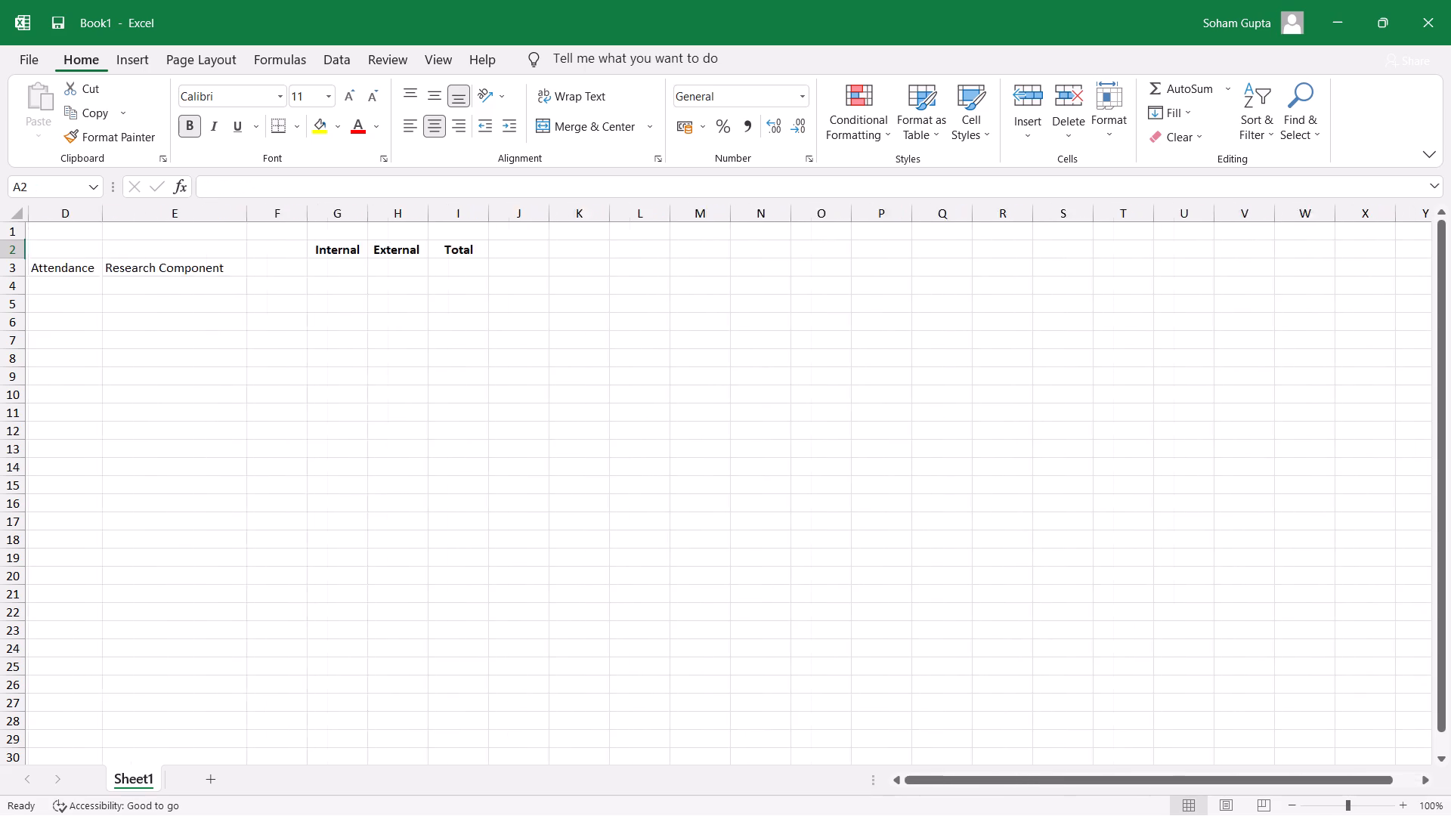
key("Right")
key("Right")
key("Right")
key("Right")
key("Right")
key("Right")
key("shift+Right")
key("shift+Right")
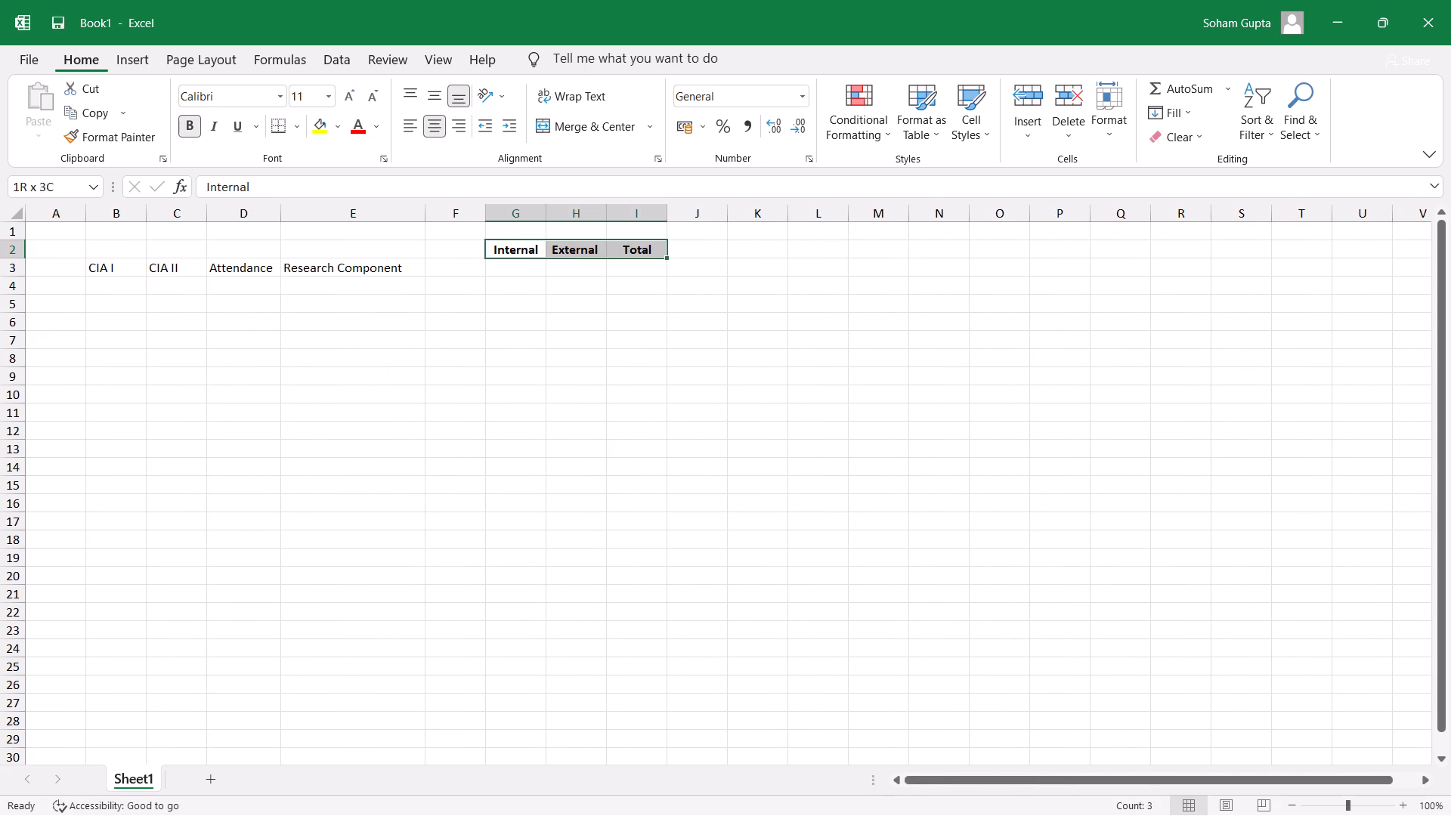
key("ctrl+x")
key("Down")
key("Left")
key("ctrl+v")
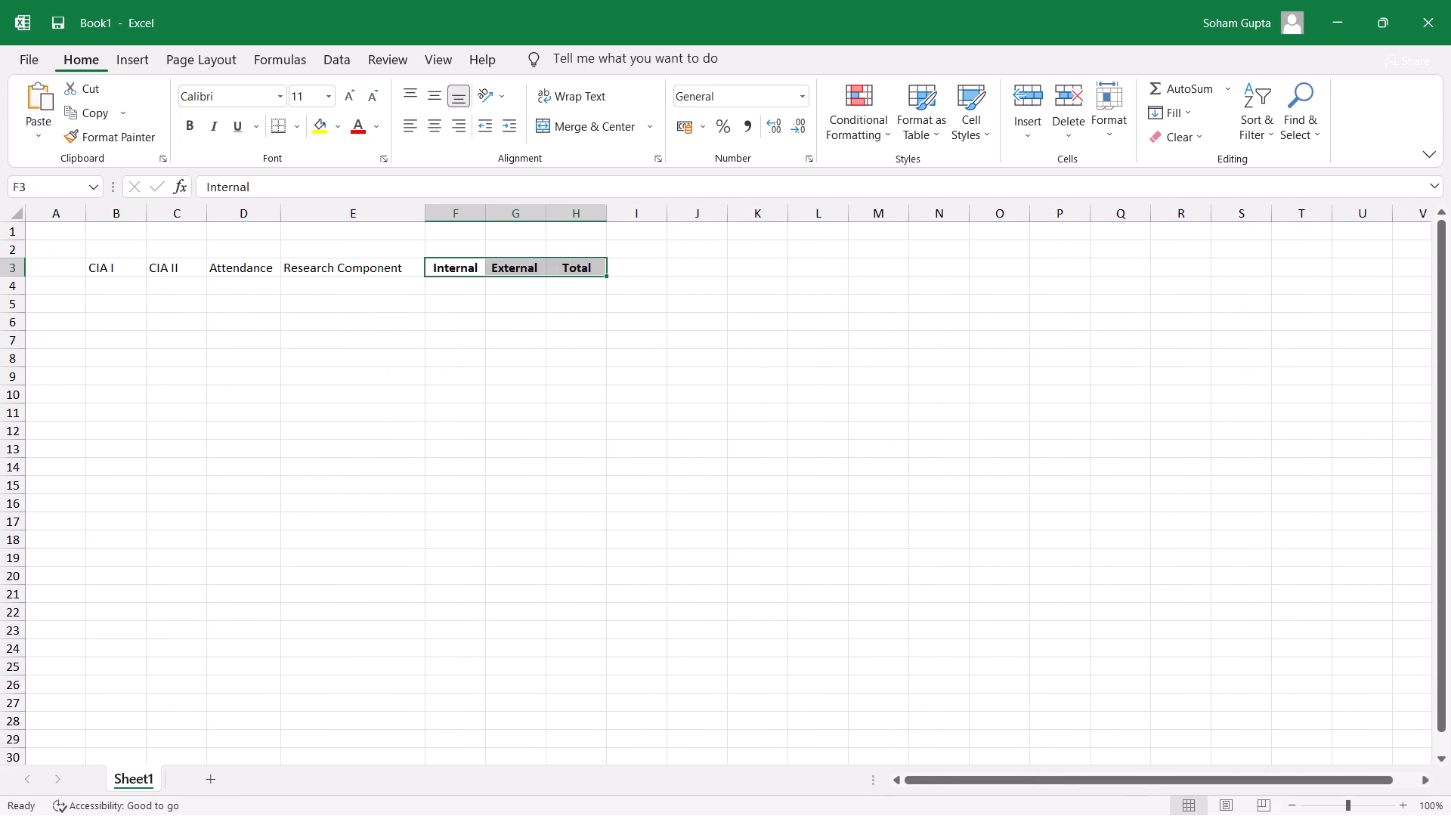
Make all the headers in B3:H3, from CIA I to Total, bold.
key("Down")
key("Right")
key("Left")
key("Up")
key("Left")
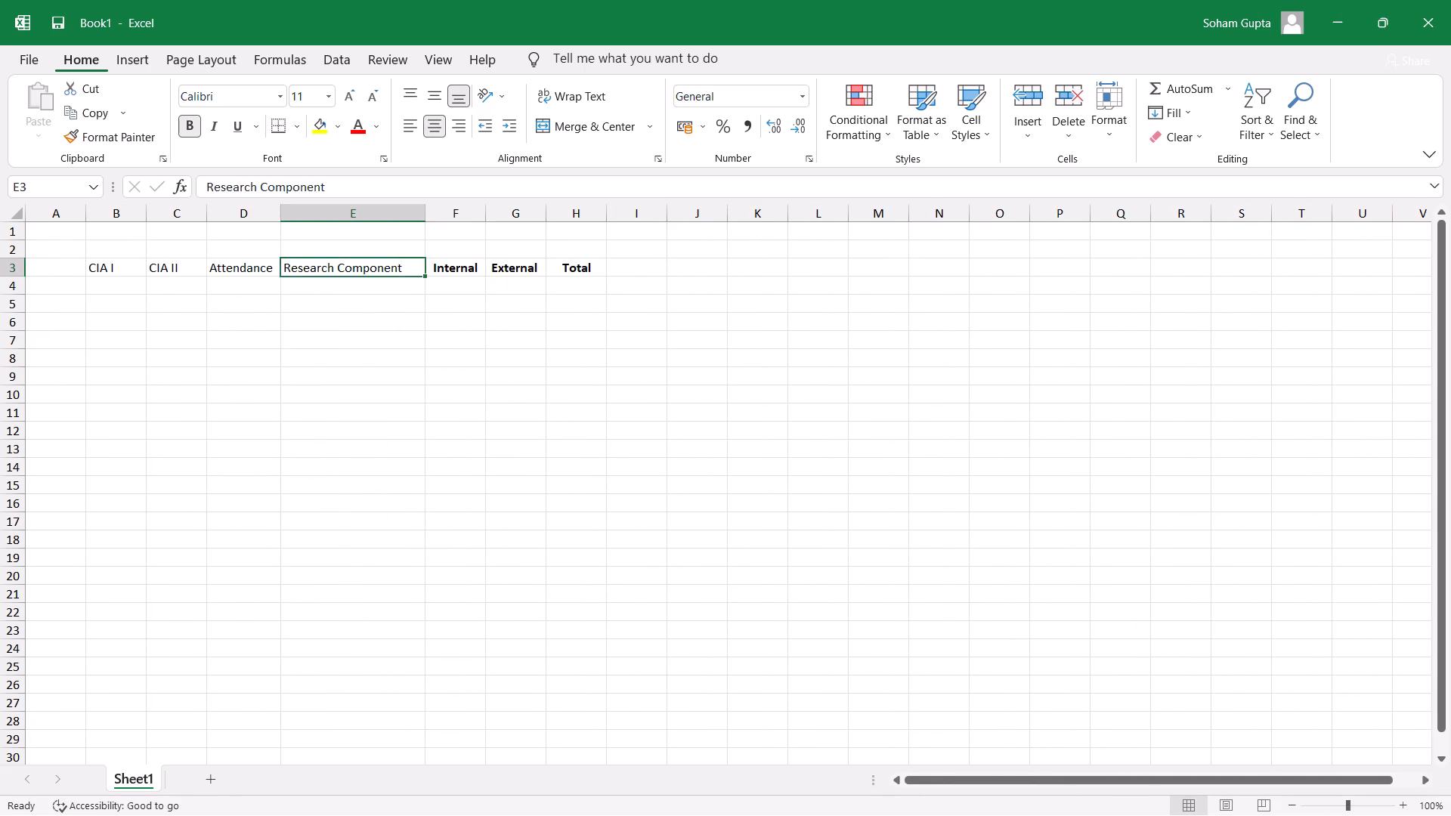
key("Left")
key("Left")
key("Left")
key("ctrl+shift+Right")
key("alt+h")
type("achac")
key("ctrl+b")
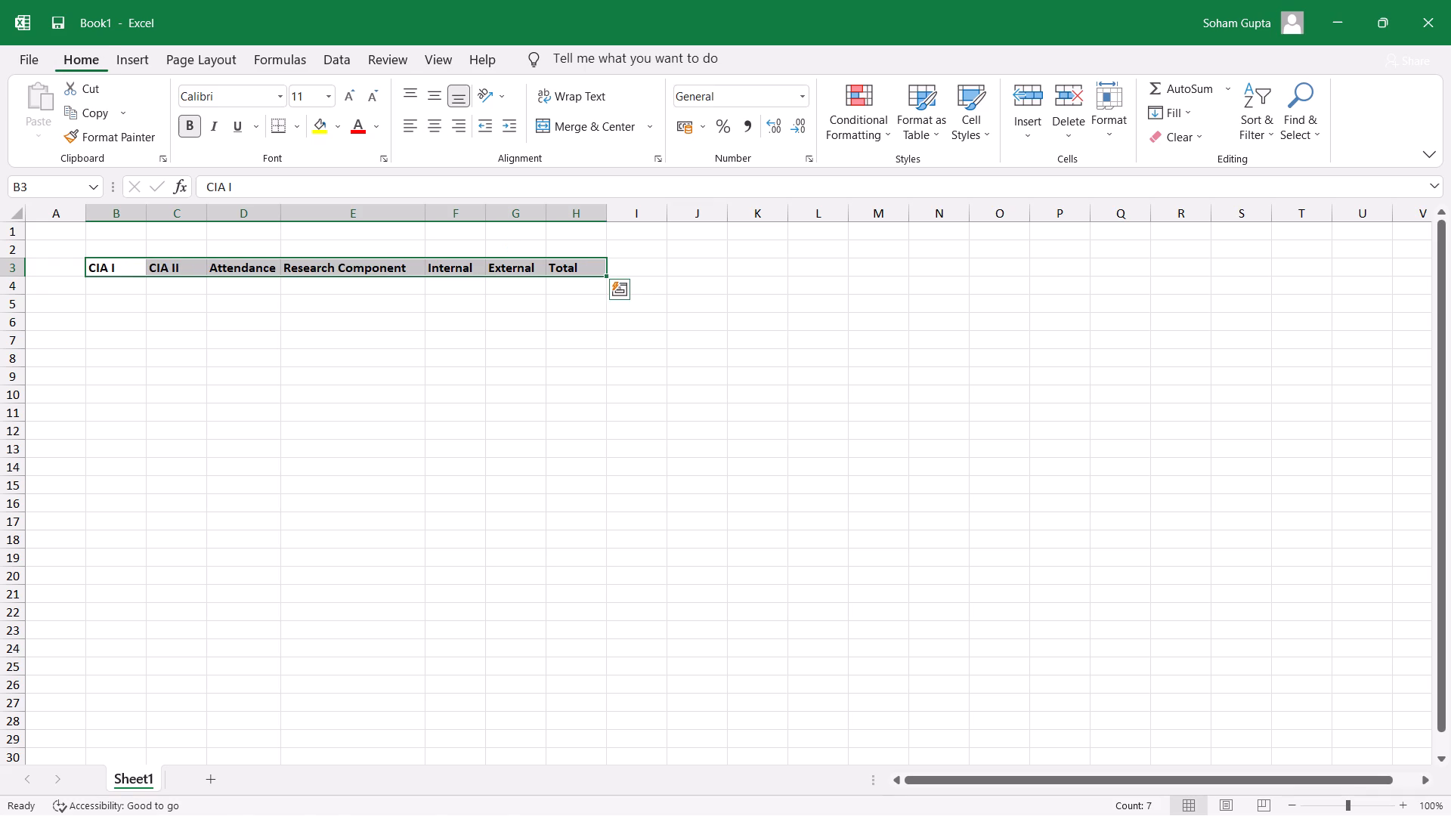
Centre the headers in B3:H3 horizontally.
key("Down")
key("Up")
key("shift+Right")
key("shift+Right")
key("shift+Right")
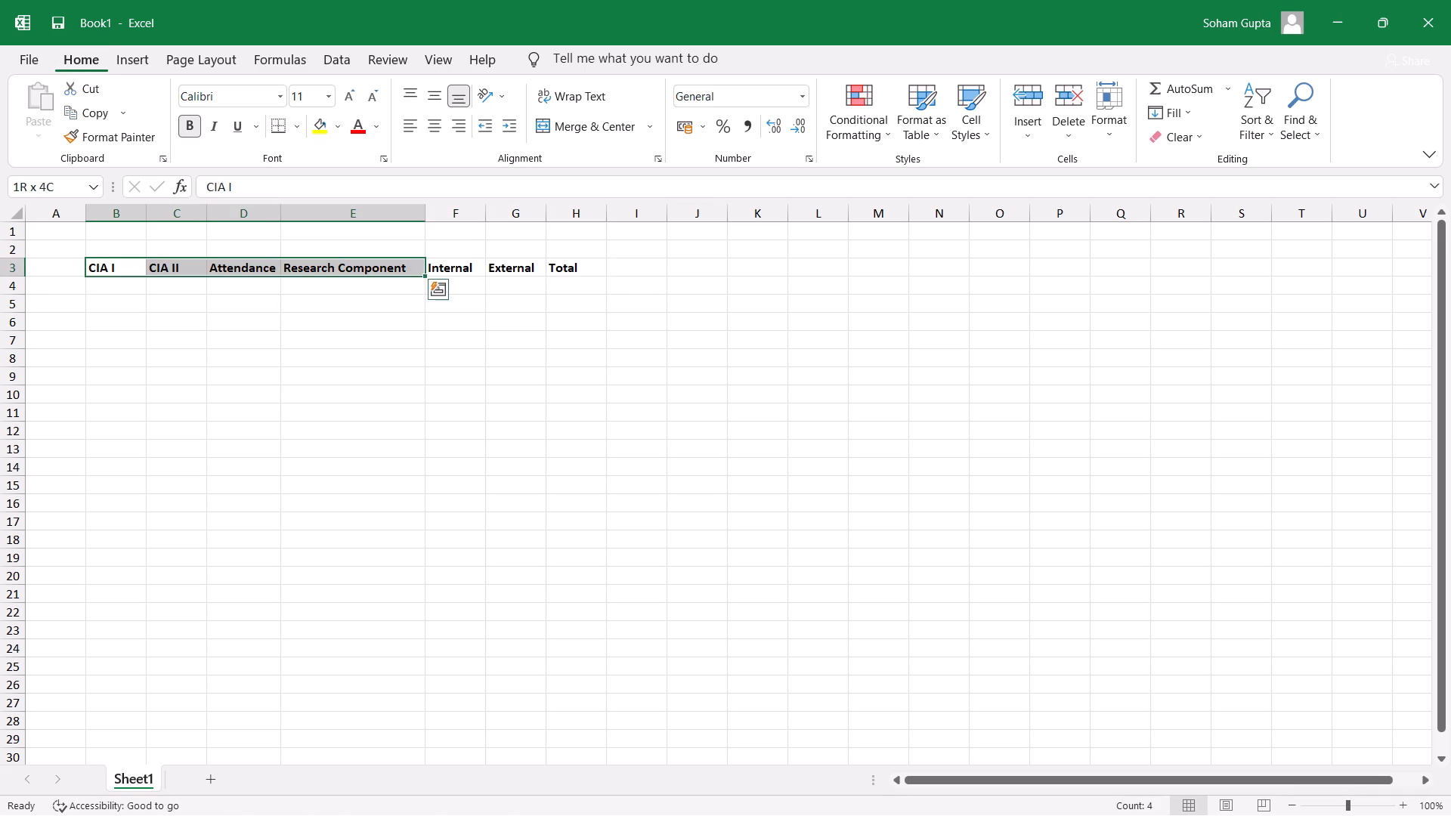
key("shift+Right")
key("shift+Right")
key("shift+Right")
key("alt+h")
type("ac")
key("Down")
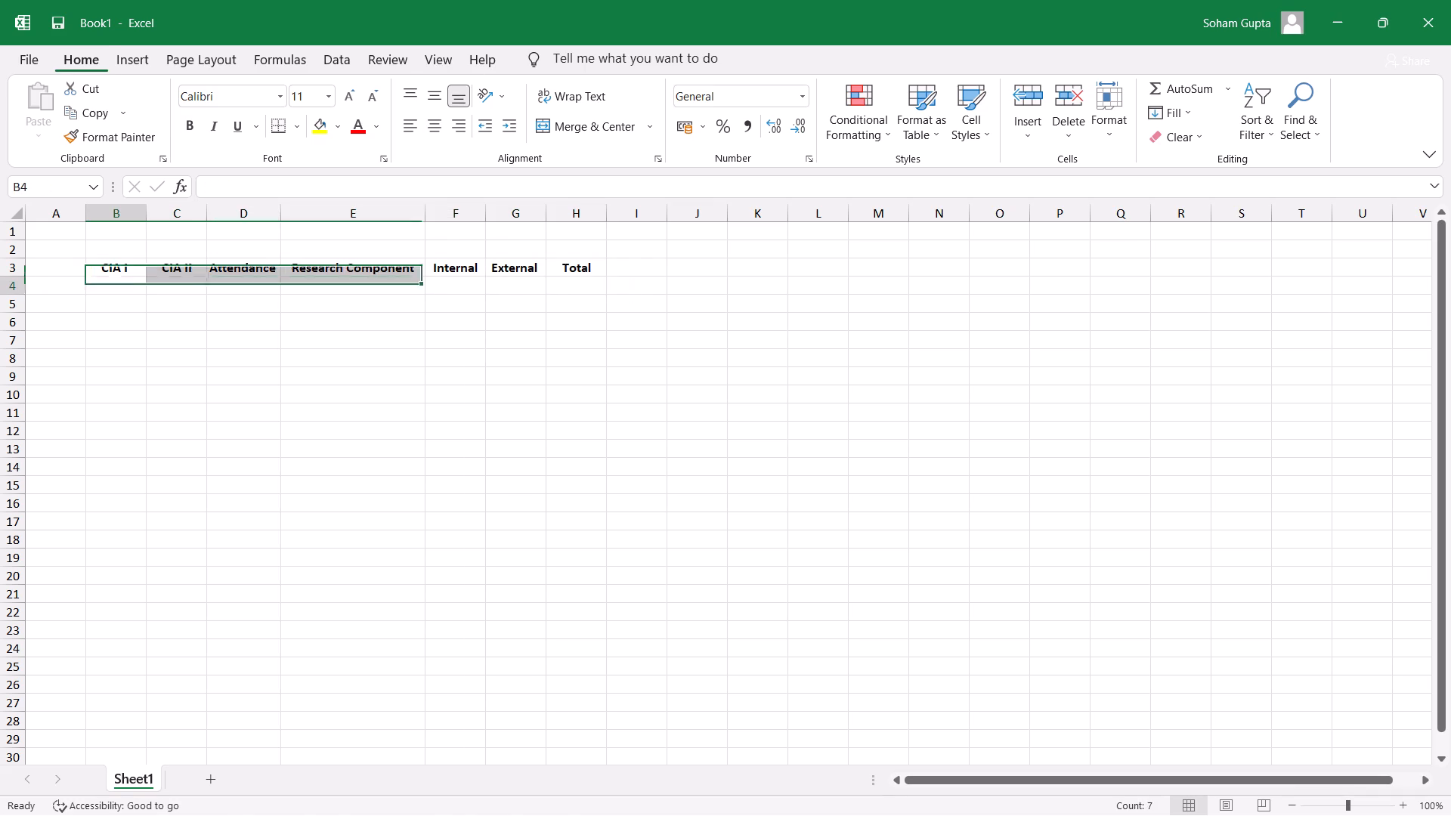
Widen the Attendance, External and Internal columns to give their headers more room.
left_click_drag(277, 214, 289, 214)
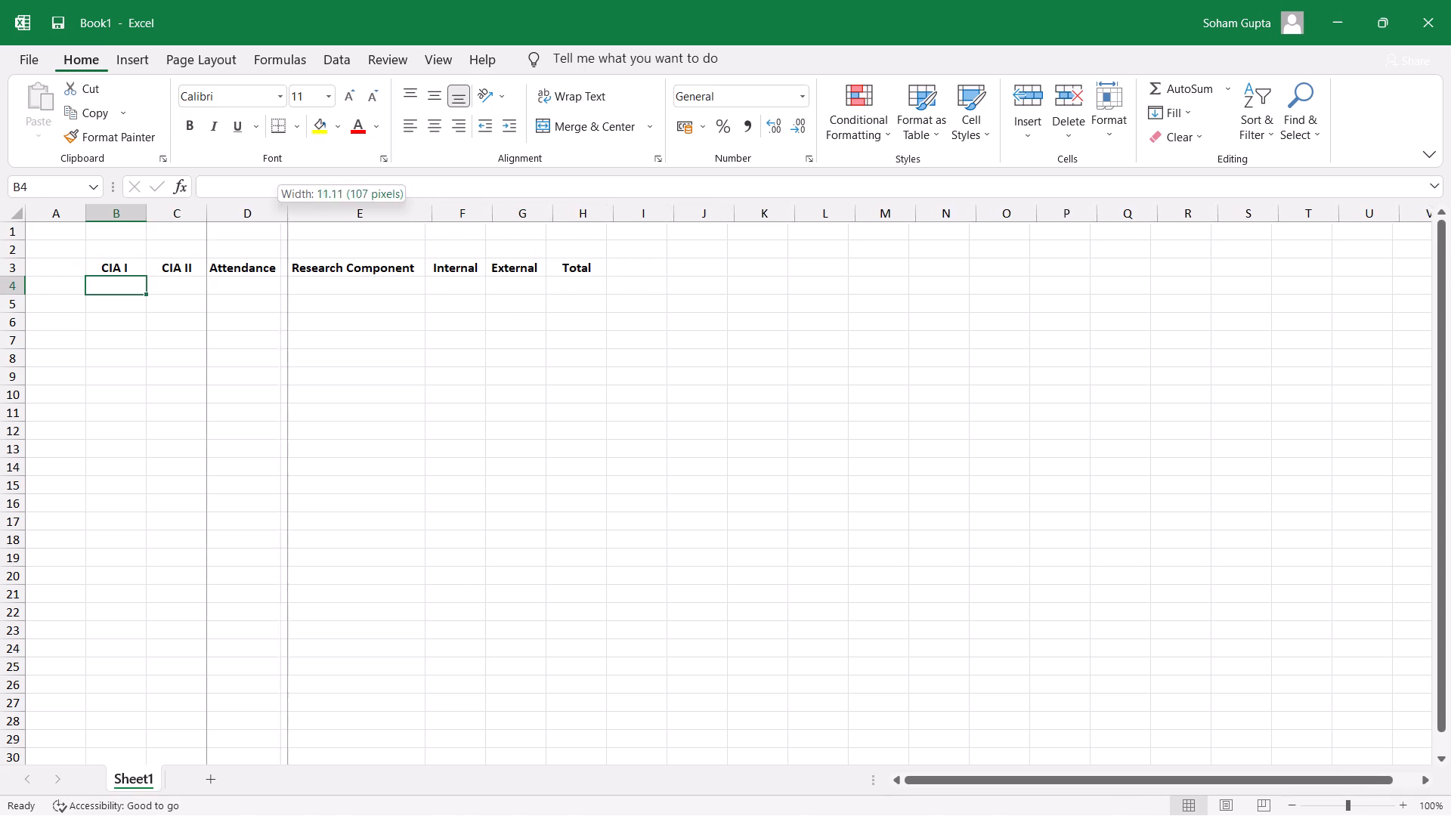
left_click_drag(289, 214, 296, 215)
left_click(284, 340)
scroll(403, 353, "right", 3)
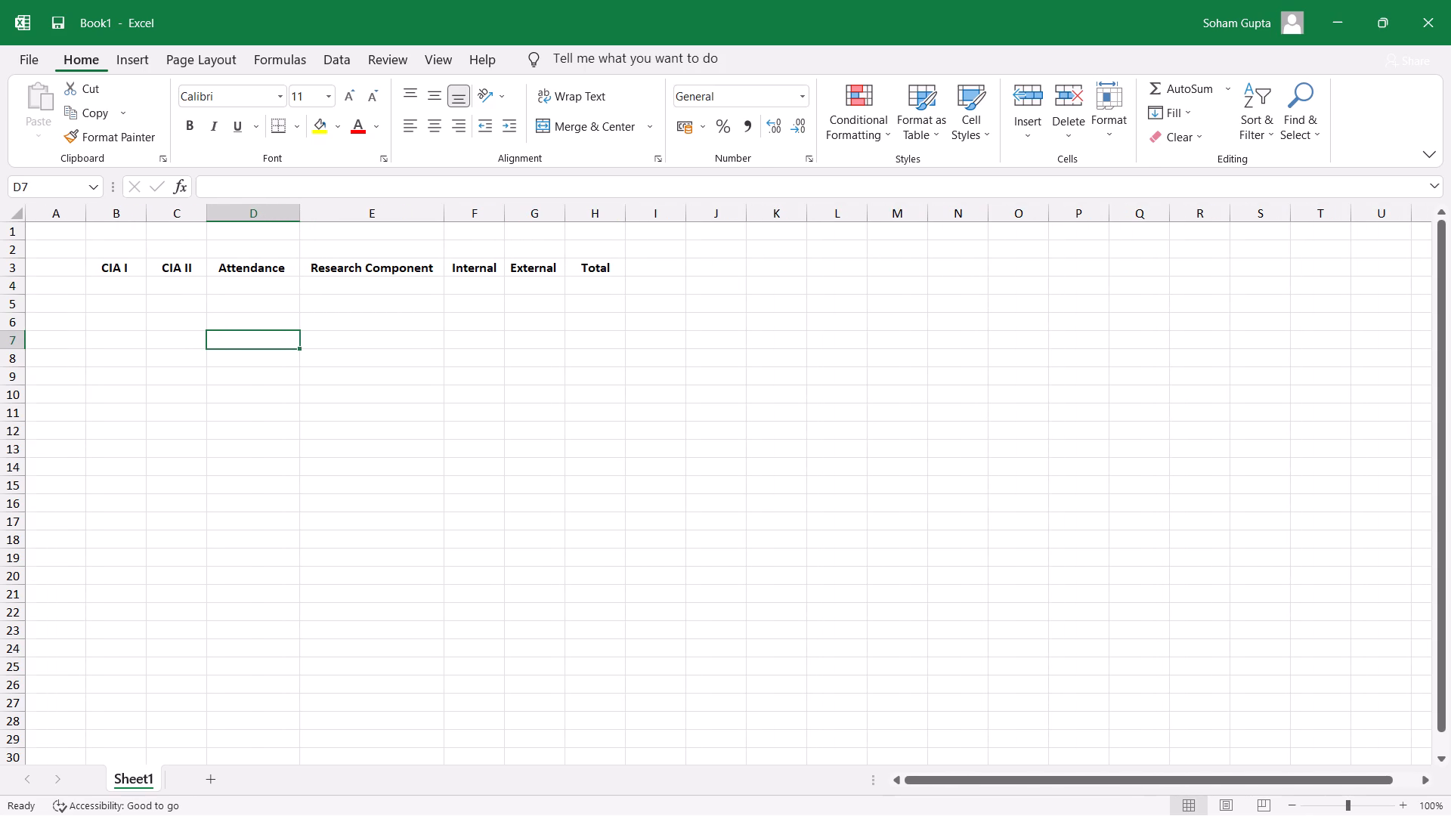
left_click_drag(558, 212, 575, 216)
left_click_drag(503, 213, 504, 213)
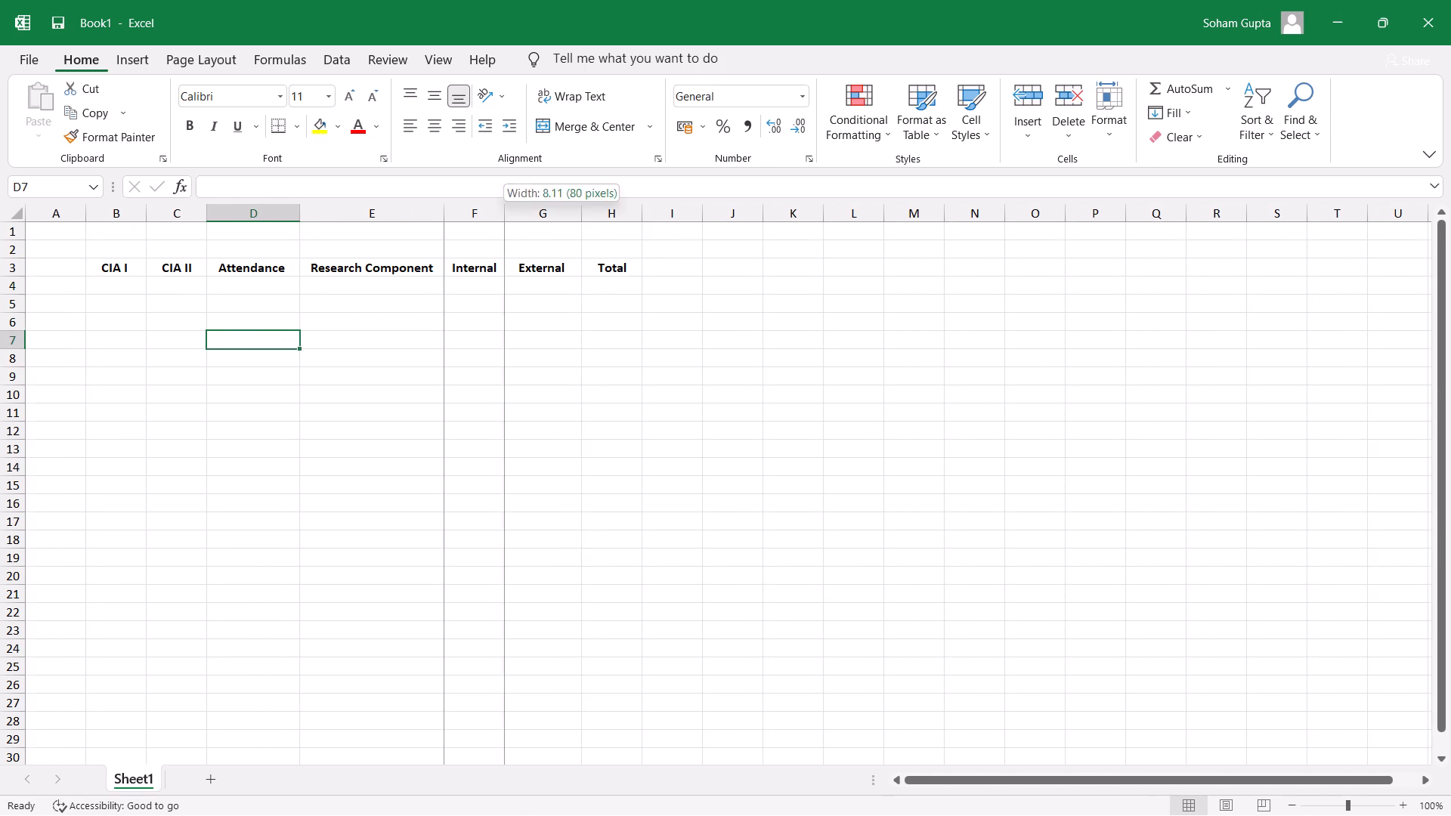
left_click_drag(504, 213, 540, 219)
left_click(602, 353)
left_click(681, 214)
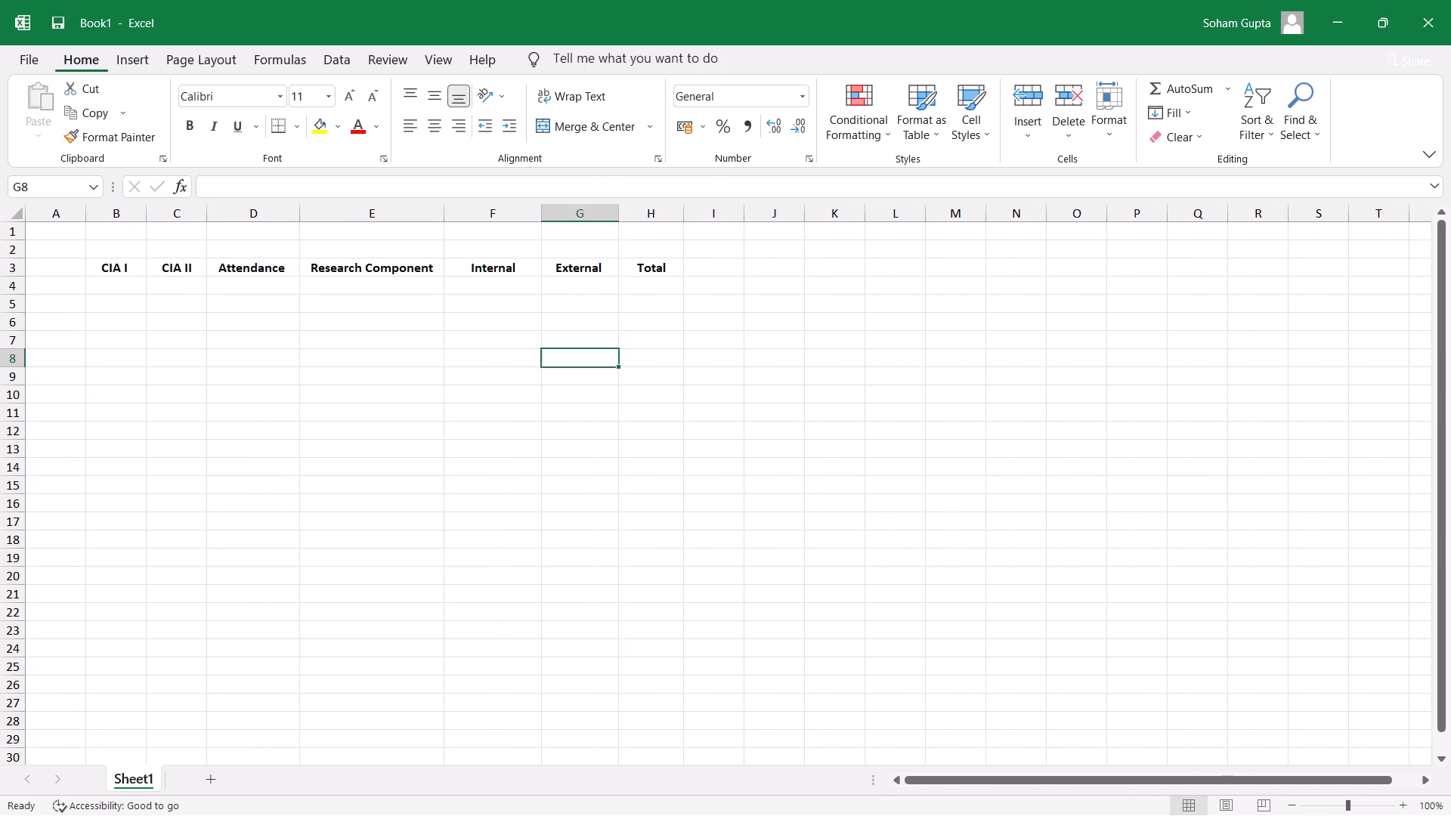
left_click(730, 364)
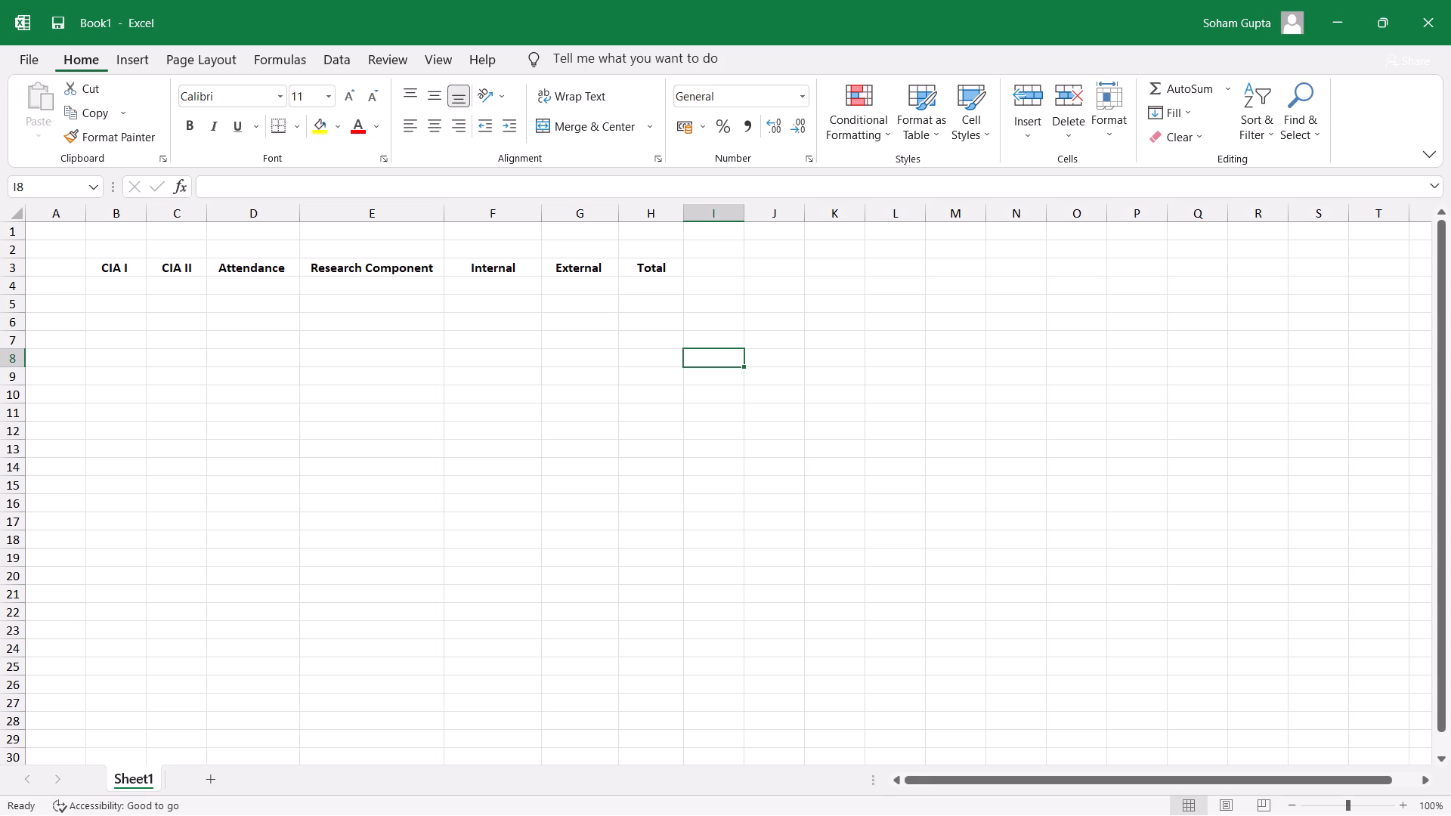
Insert two empty columns before the CIA I column.
left_click(103, 218)
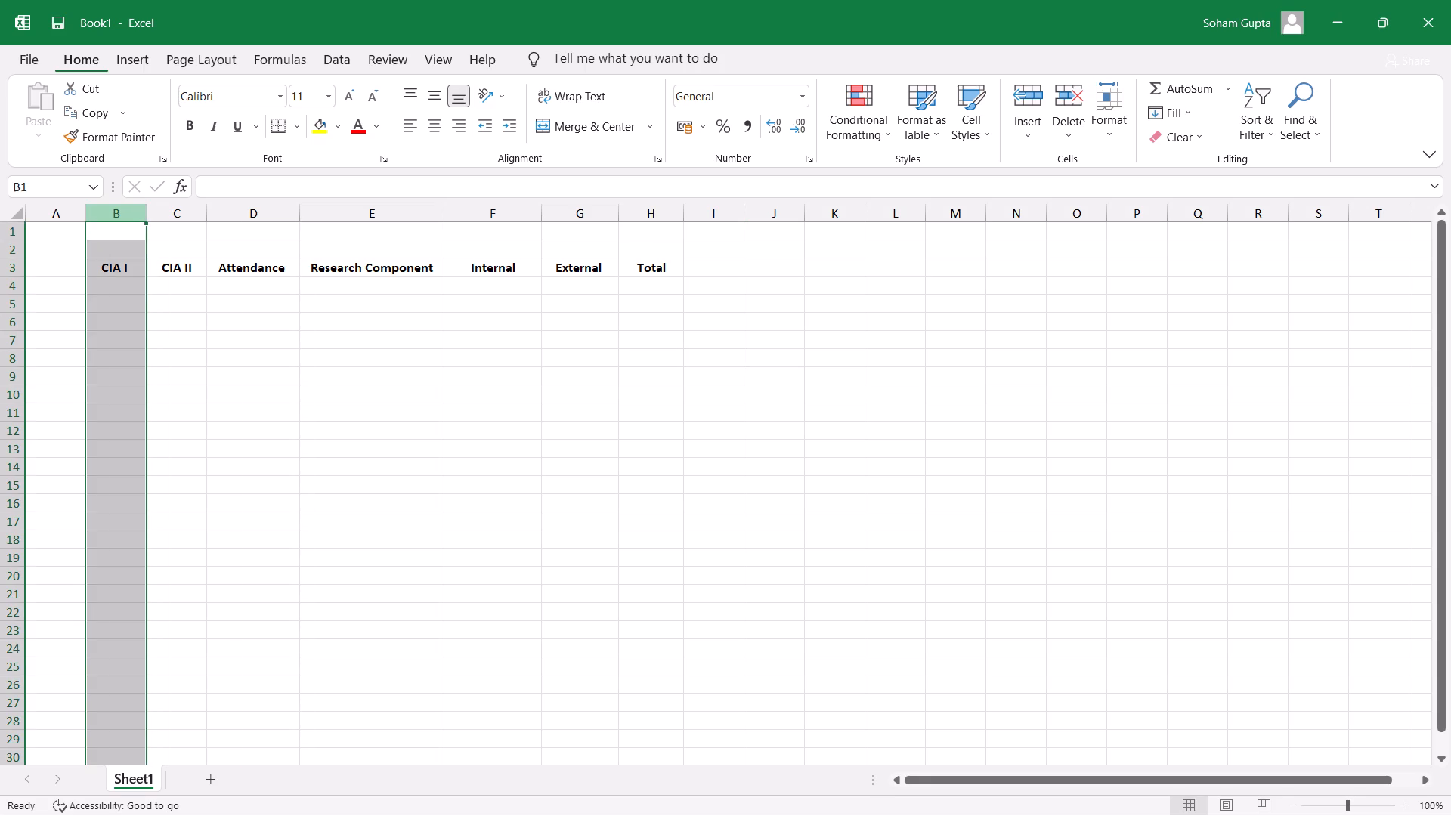
key("alt+h")
type("iehie")
left_click(182, 412)
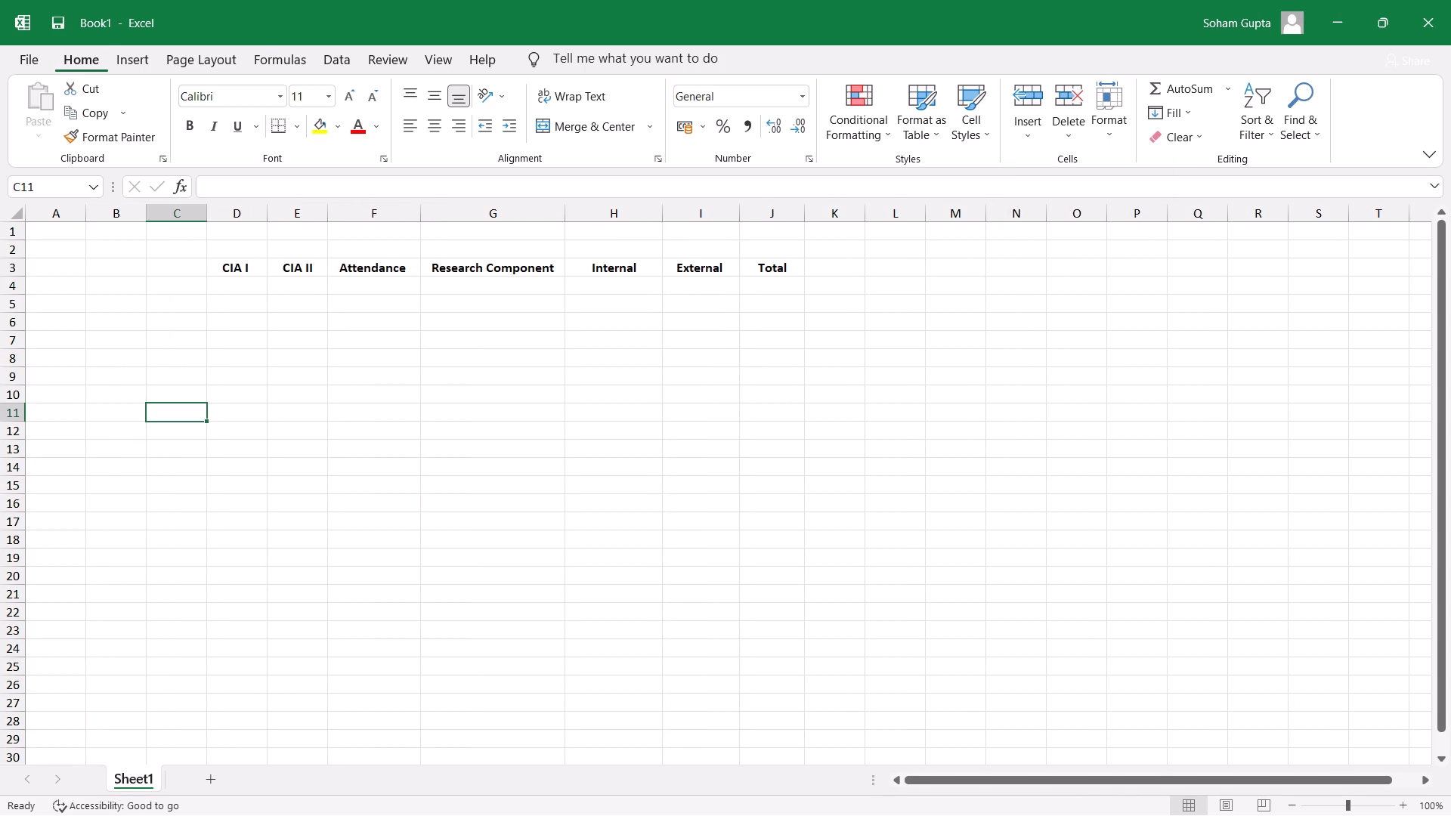
Enter a bold, centred Subject header in C3, just before CIA I.
left_click(176, 266)
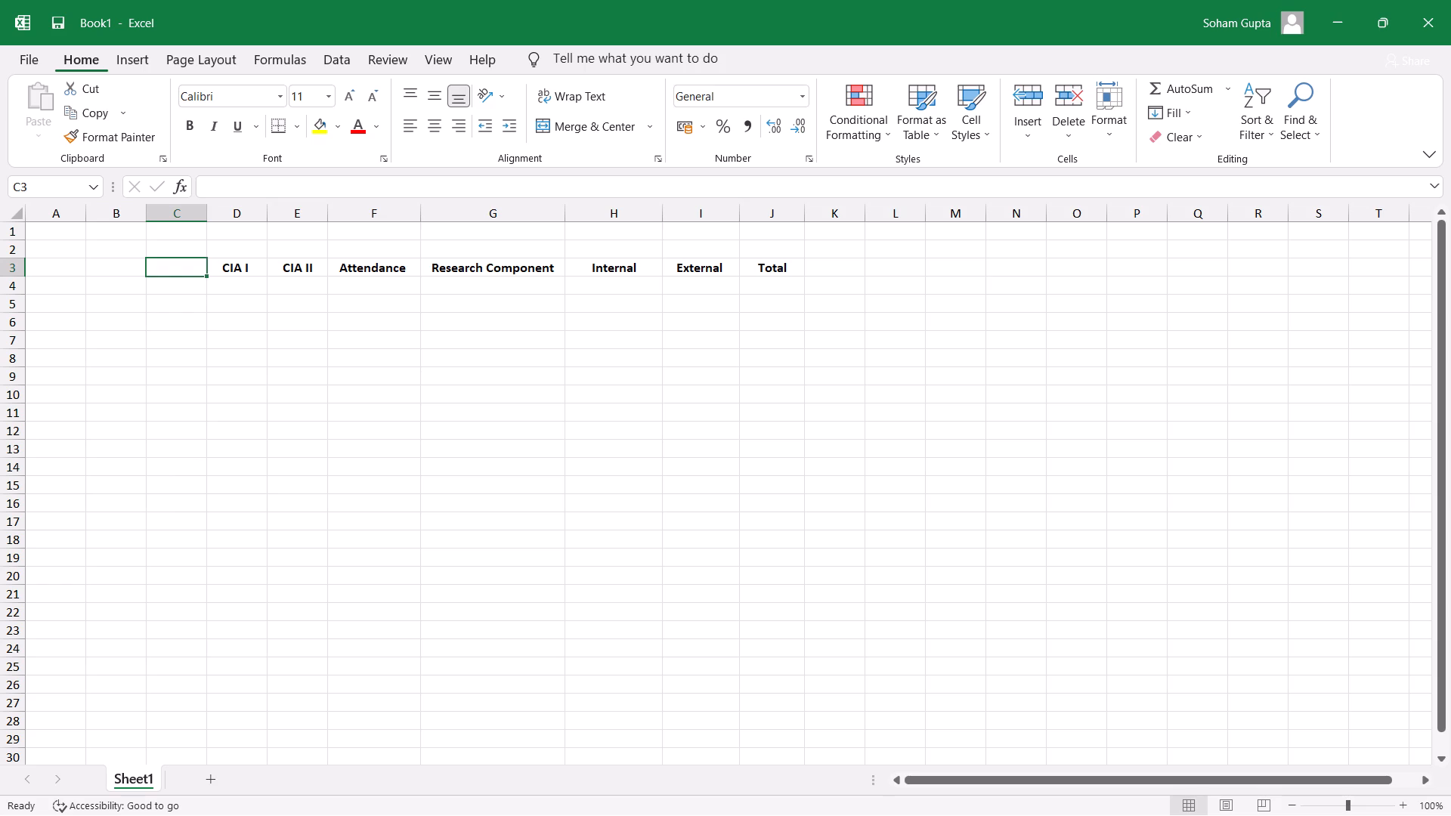
type("Subject")
key("Down")
key("Up")
key("ctrl+b")
key("Down")
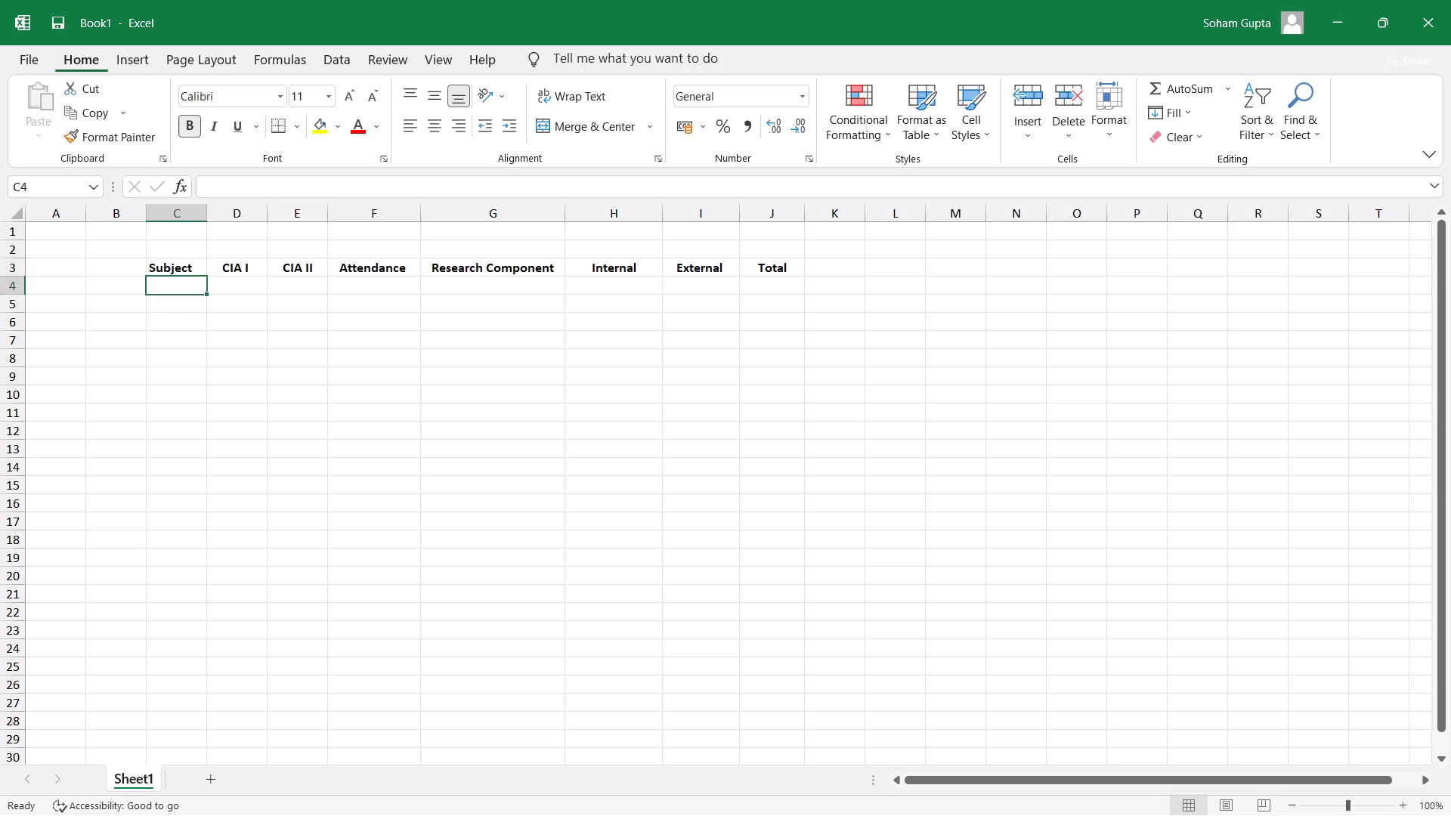
key("Up")
key("alt+h")
type("ac")
key("Down")
Merge and centre the Subject header across C3:C4.
key("Down")
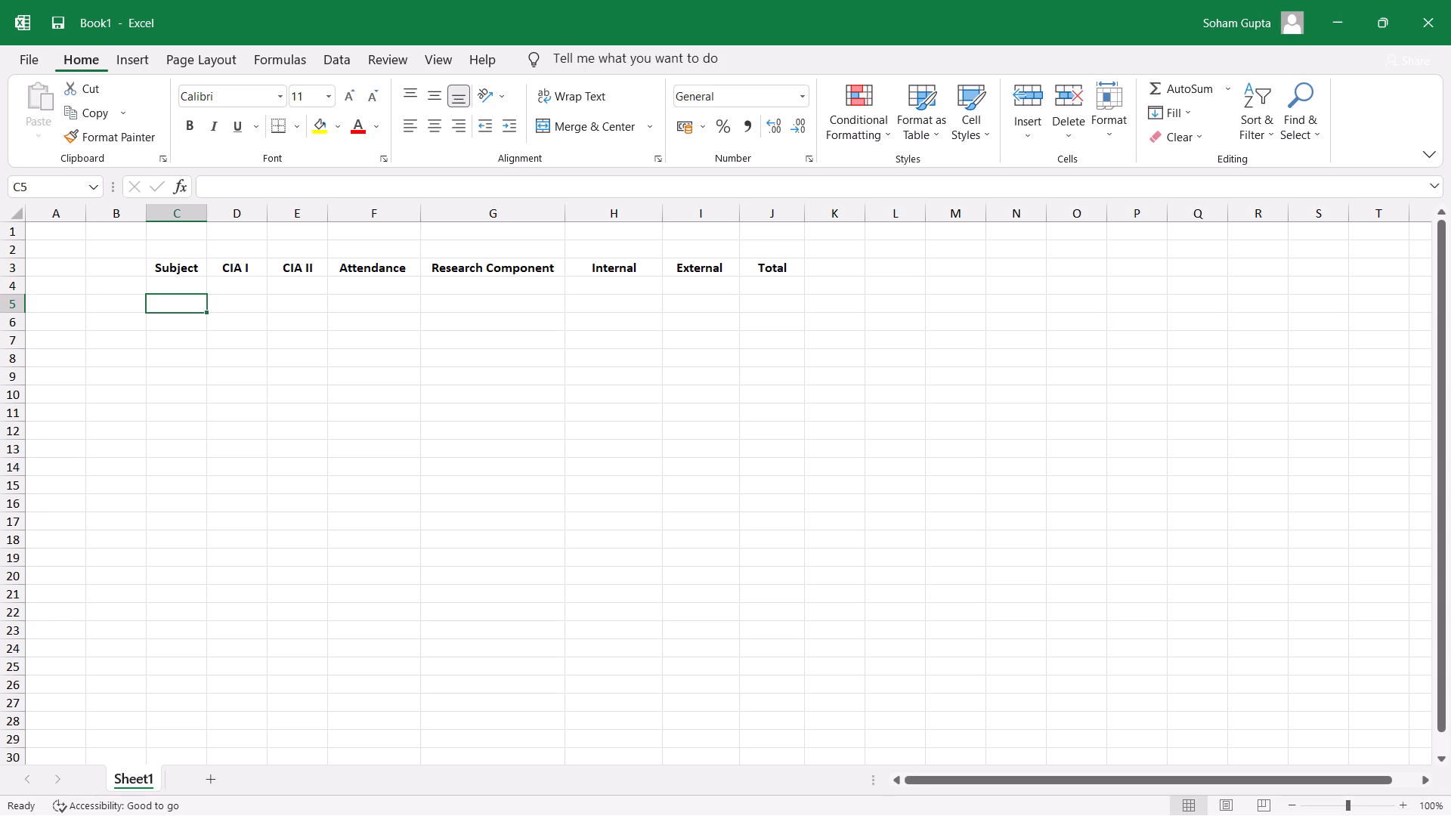
key("Up")
key("Up")
key("shift+Right")
key("Left")
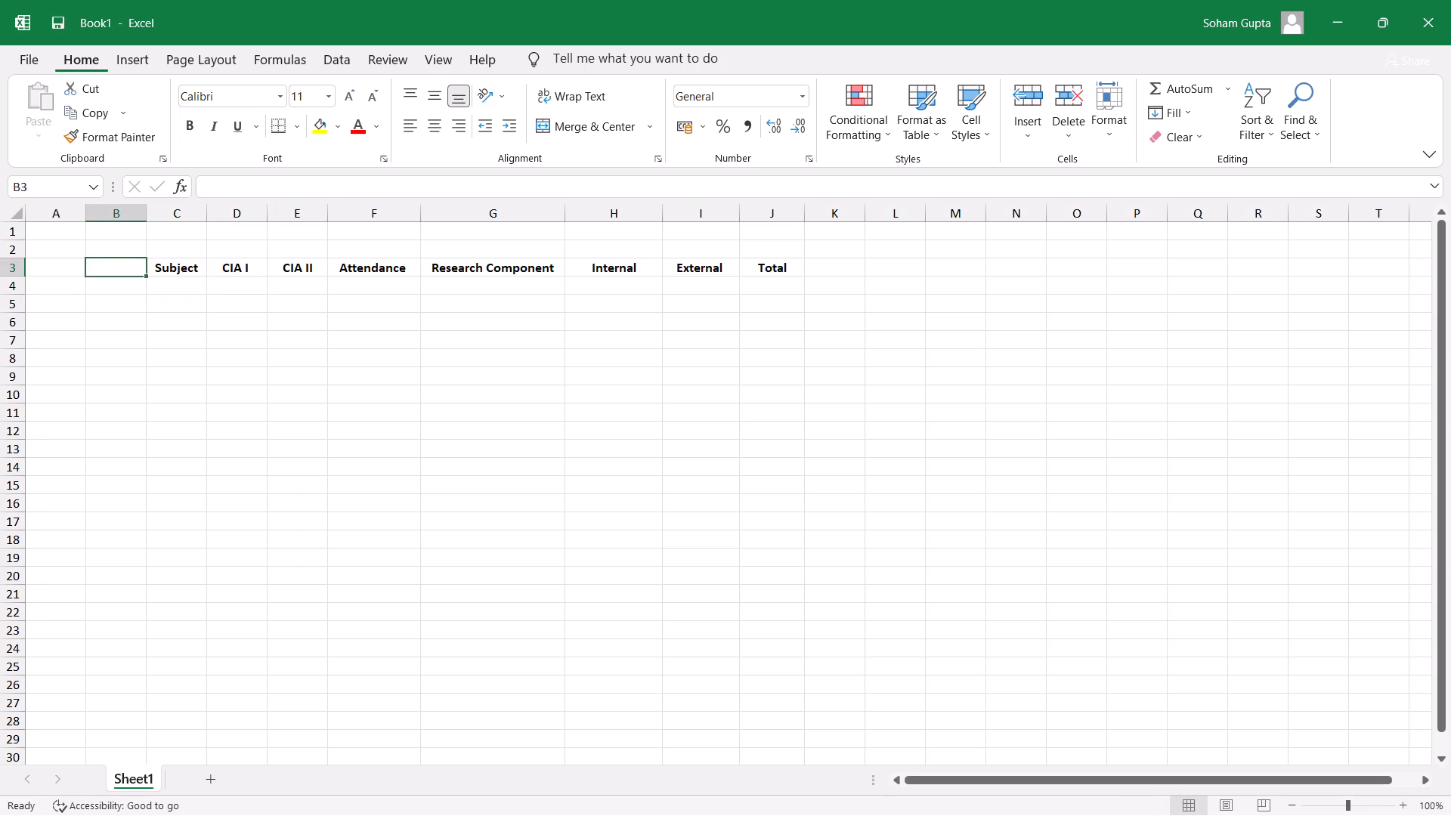
key("Right")
key("shift+Down")
key("alt+h")
type("mc")
Merge and centre the CIA I, CIA II and Attendance headers, each across rows 3 and 4 of its own column.
key("Right")
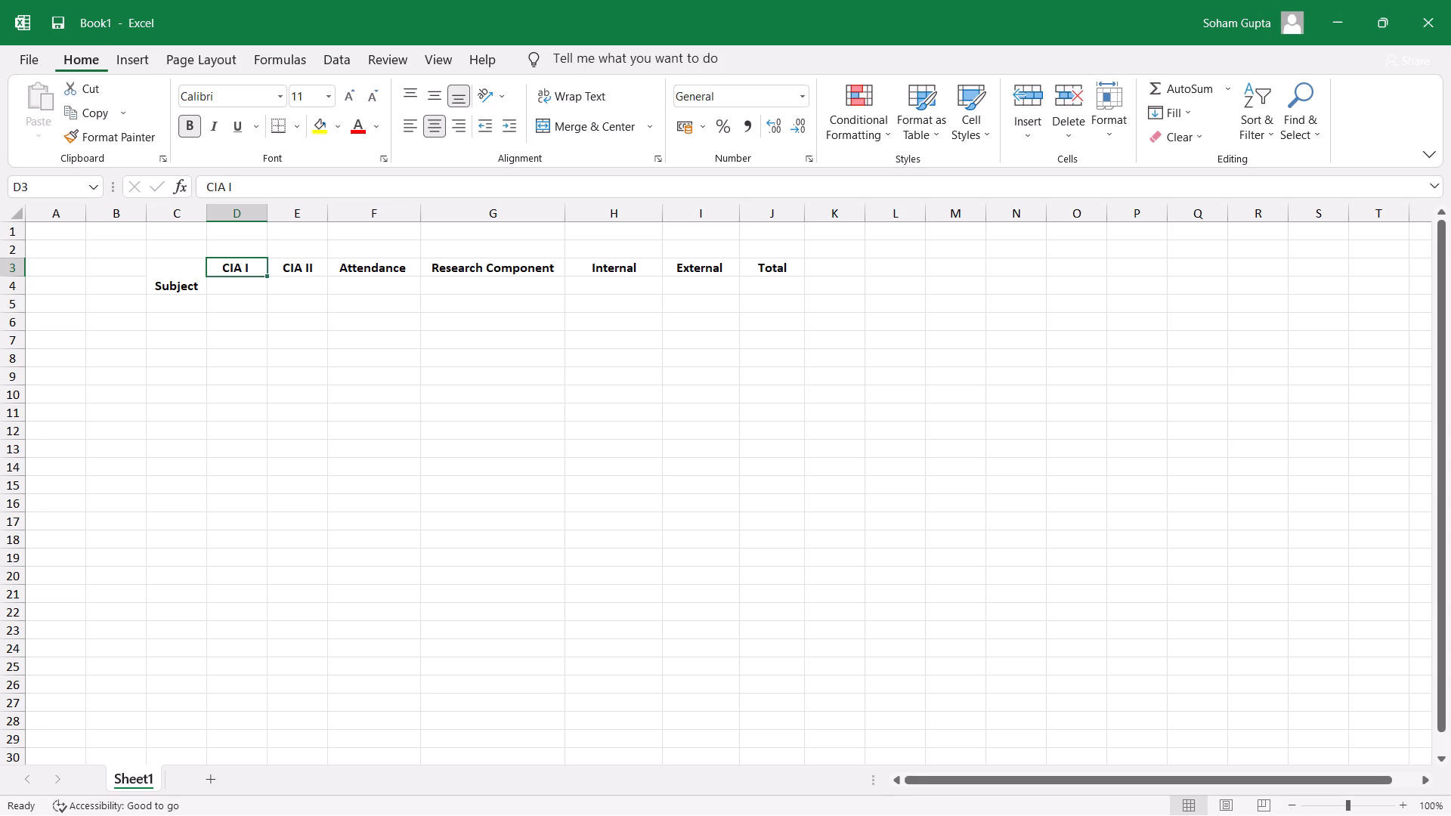
key("shift+Down")
type("hmc")
key("Right")
key("shift+Down")
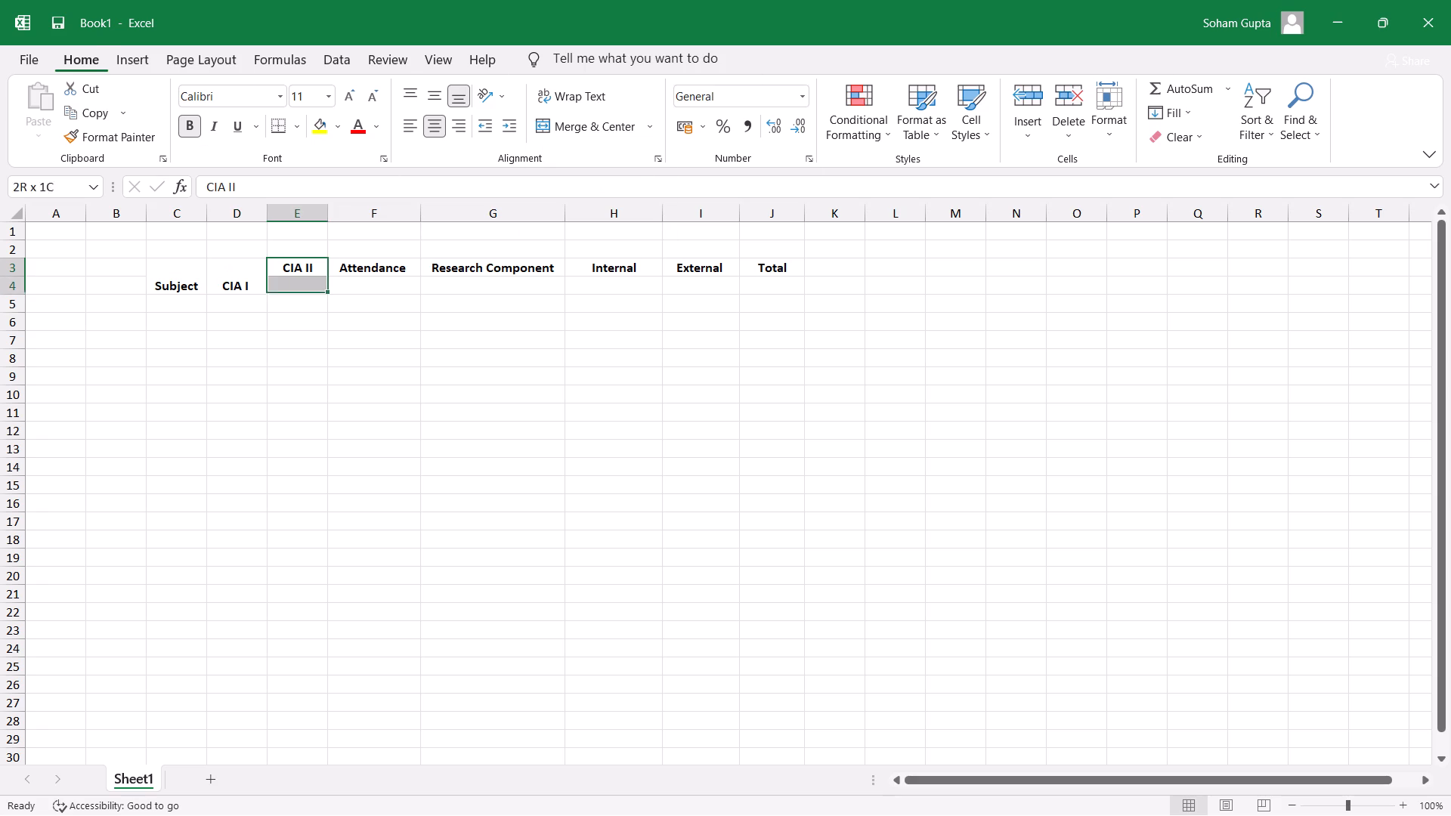
key("alt+h")
type("mc")
key("Right")
key("shift+Down")
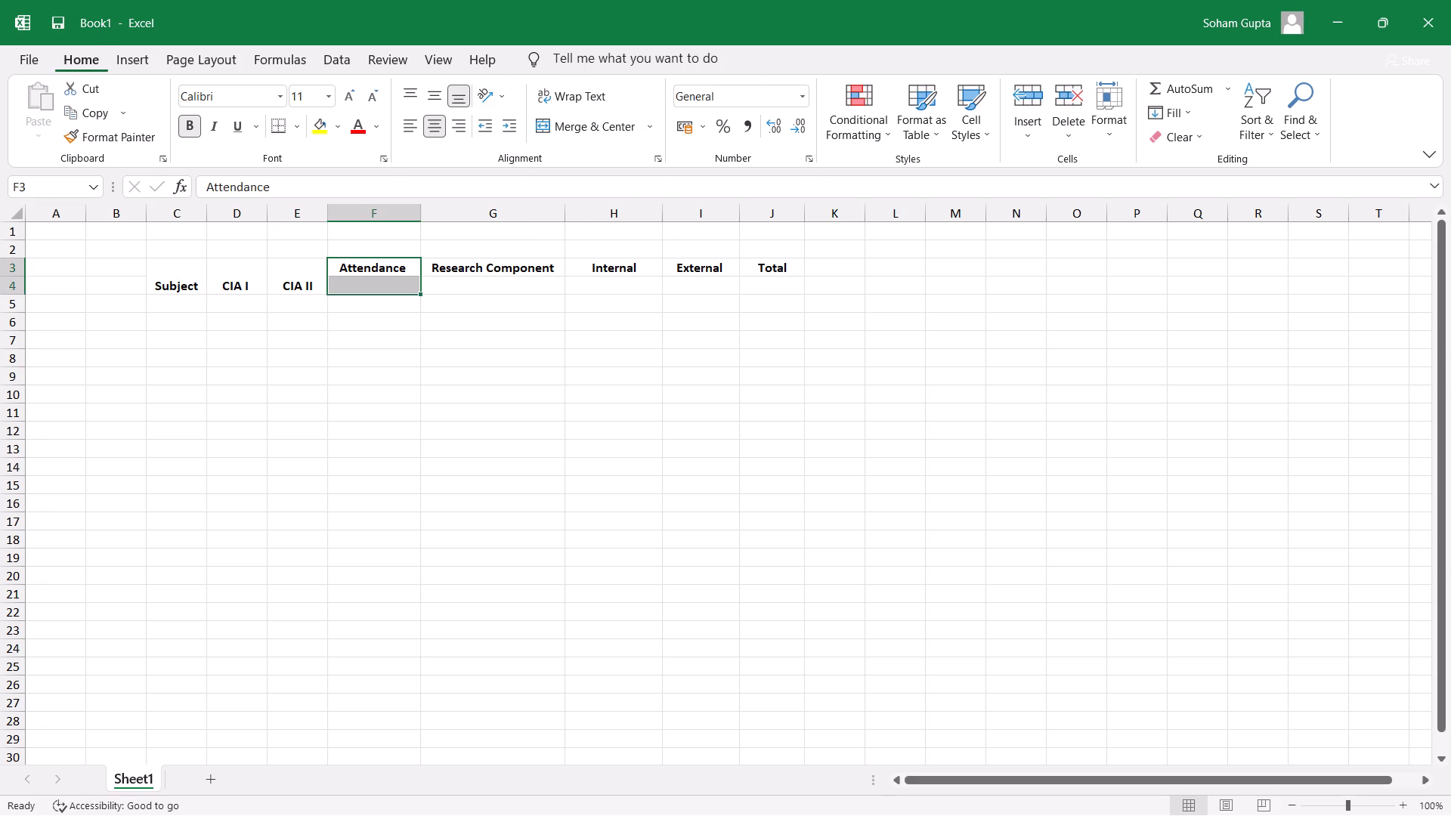
key("alt+h")
type("mc")
Merge and centre the Research Component and Internal headers, each across rows 3 and 4 of its own column.
key("Right")
key("shift+Down")
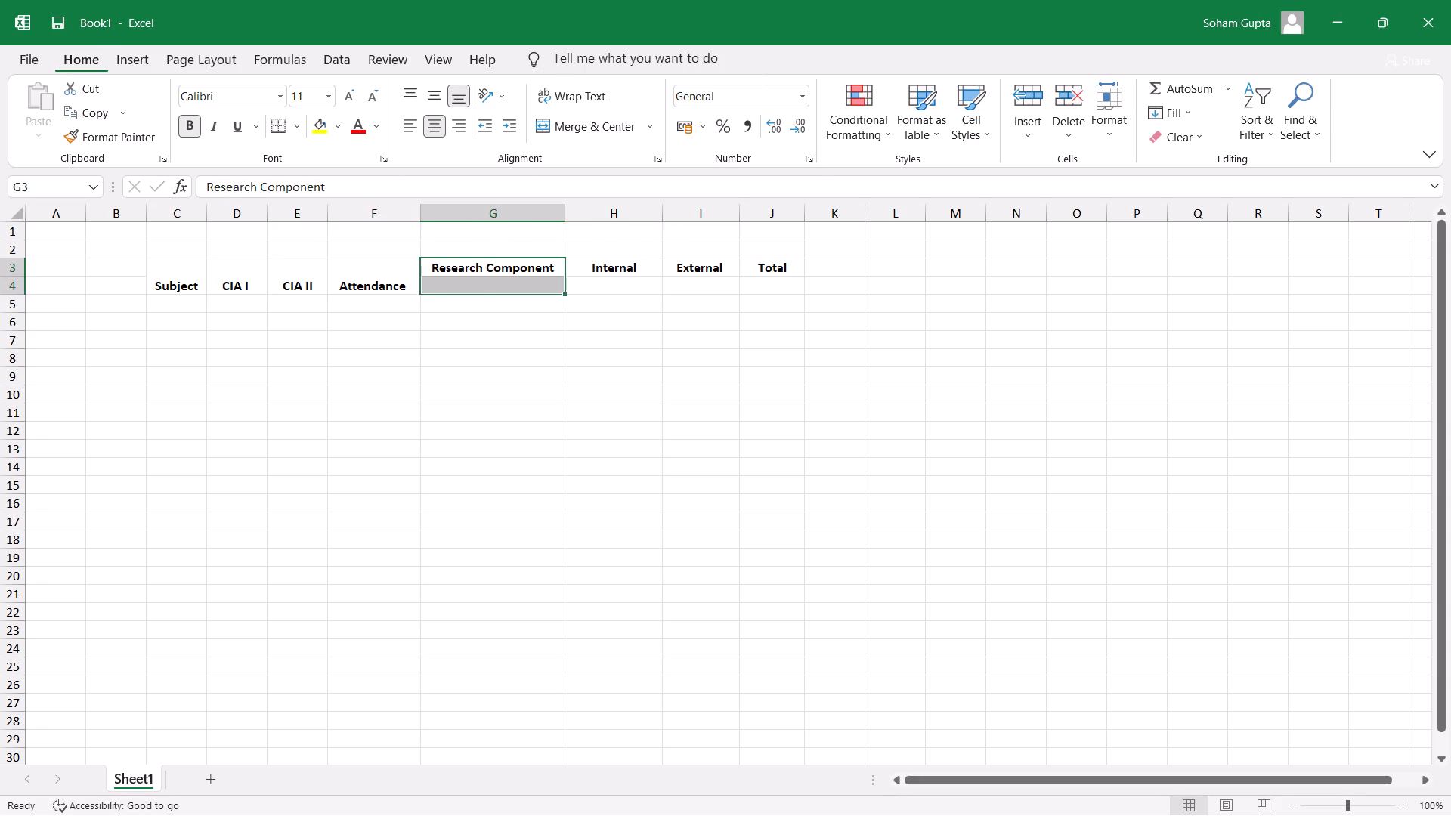
key("alt+h")
type("mc")
key("shift+Right")
key("Left")
key("Right")
key("Right")
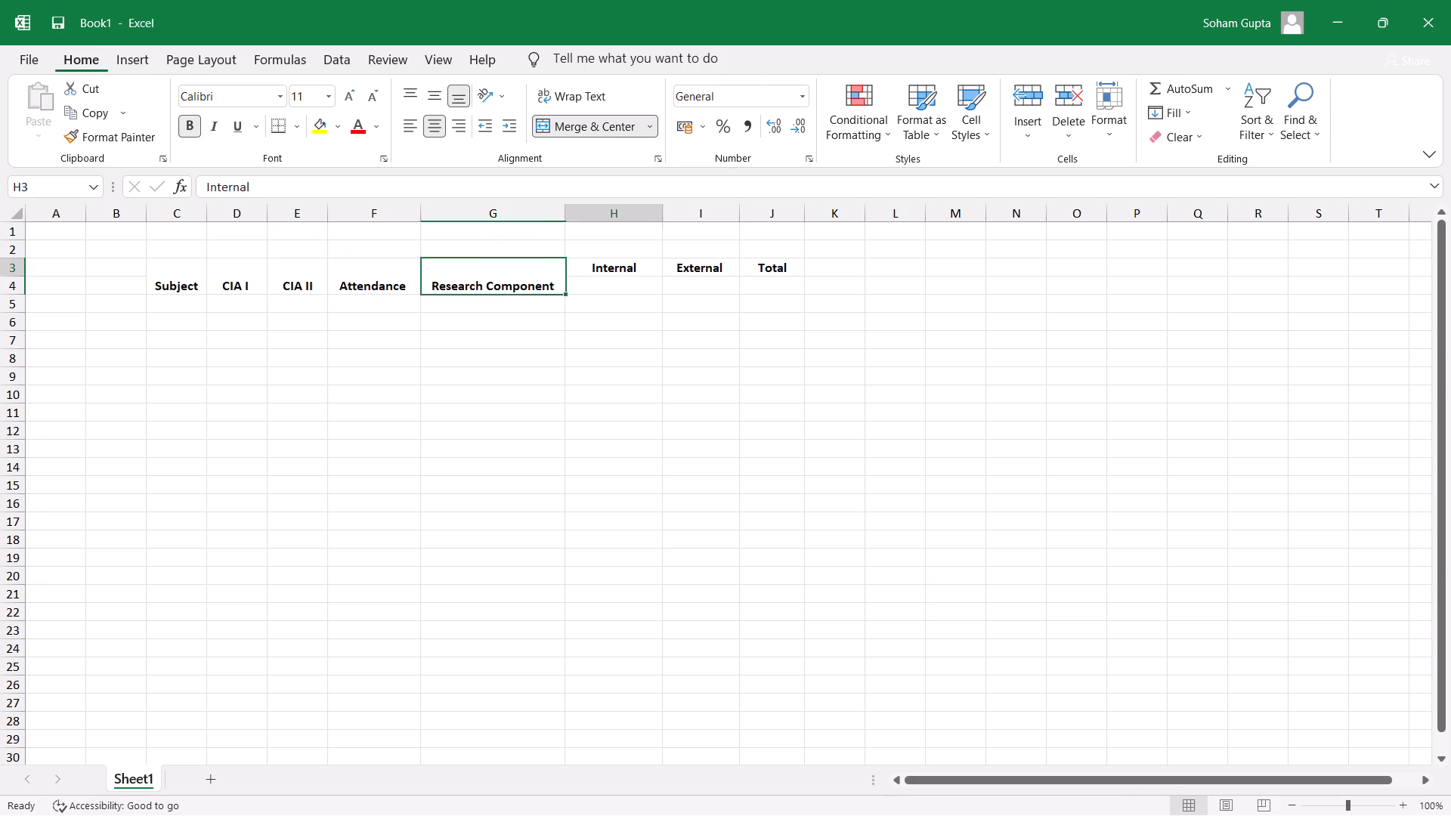
key("shift+Down")
key("alt+h")
type("mc")
Merge and centre the External and Total headers, each across rows 3 and 4 of its own column.
key("Right")
key("shift+Down")
type("hmc")
key("Right")
key("shift+Down")
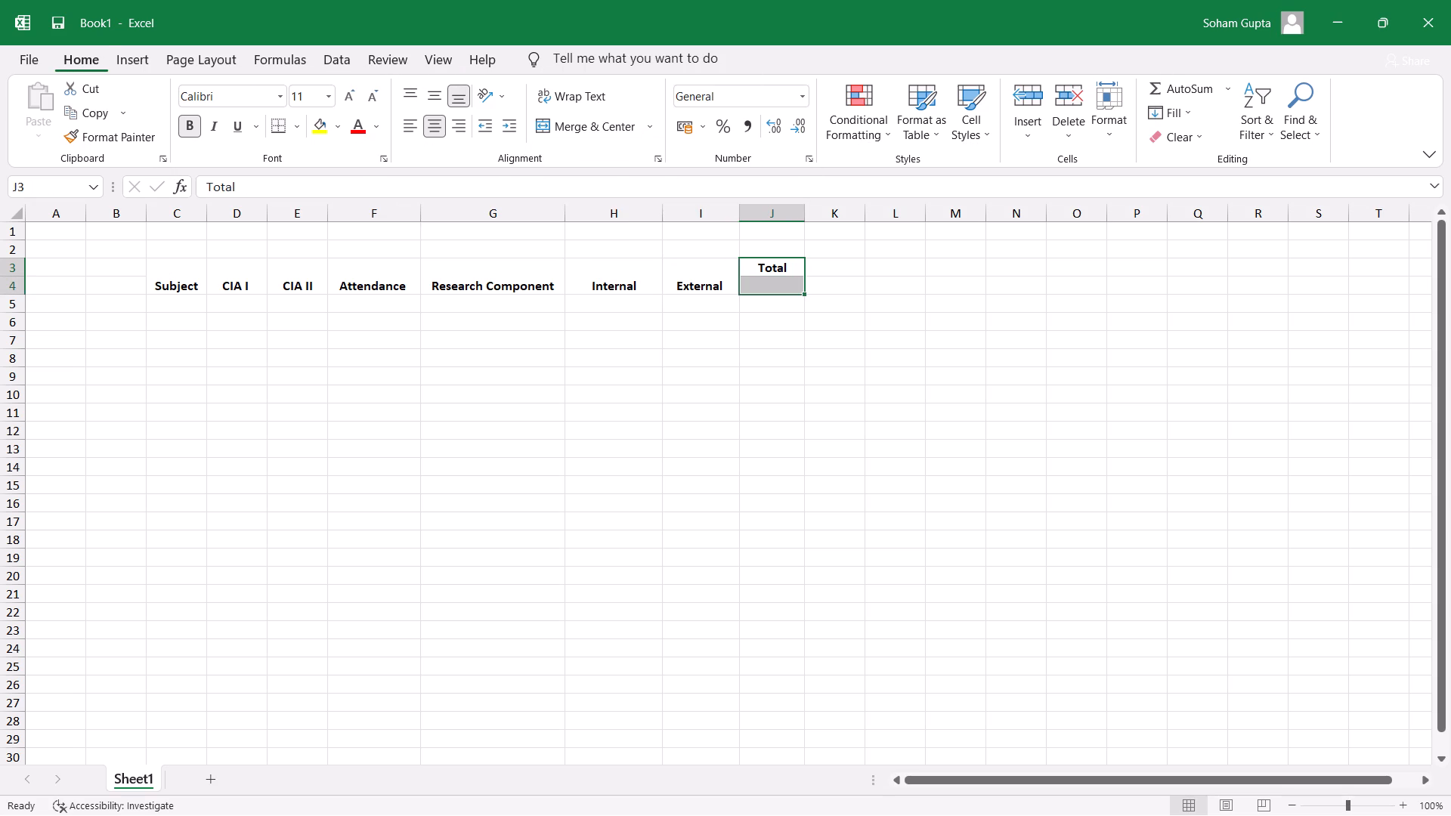
key("alt+h")
type("mc")
Align all the merged headers in C3:J4 vertically to the middle.
key("ctrl+shift+Left")
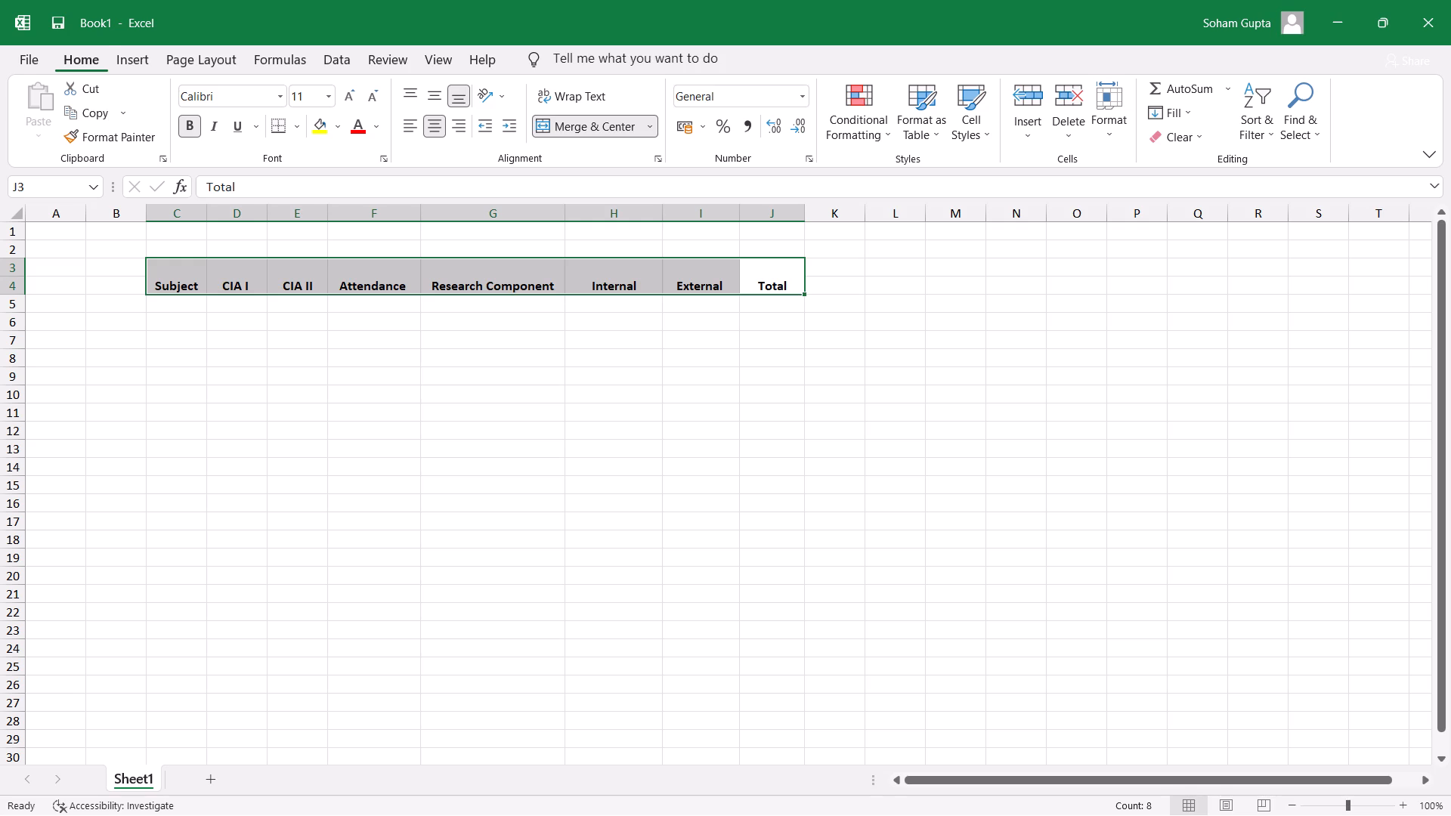
key("h")
type("am")
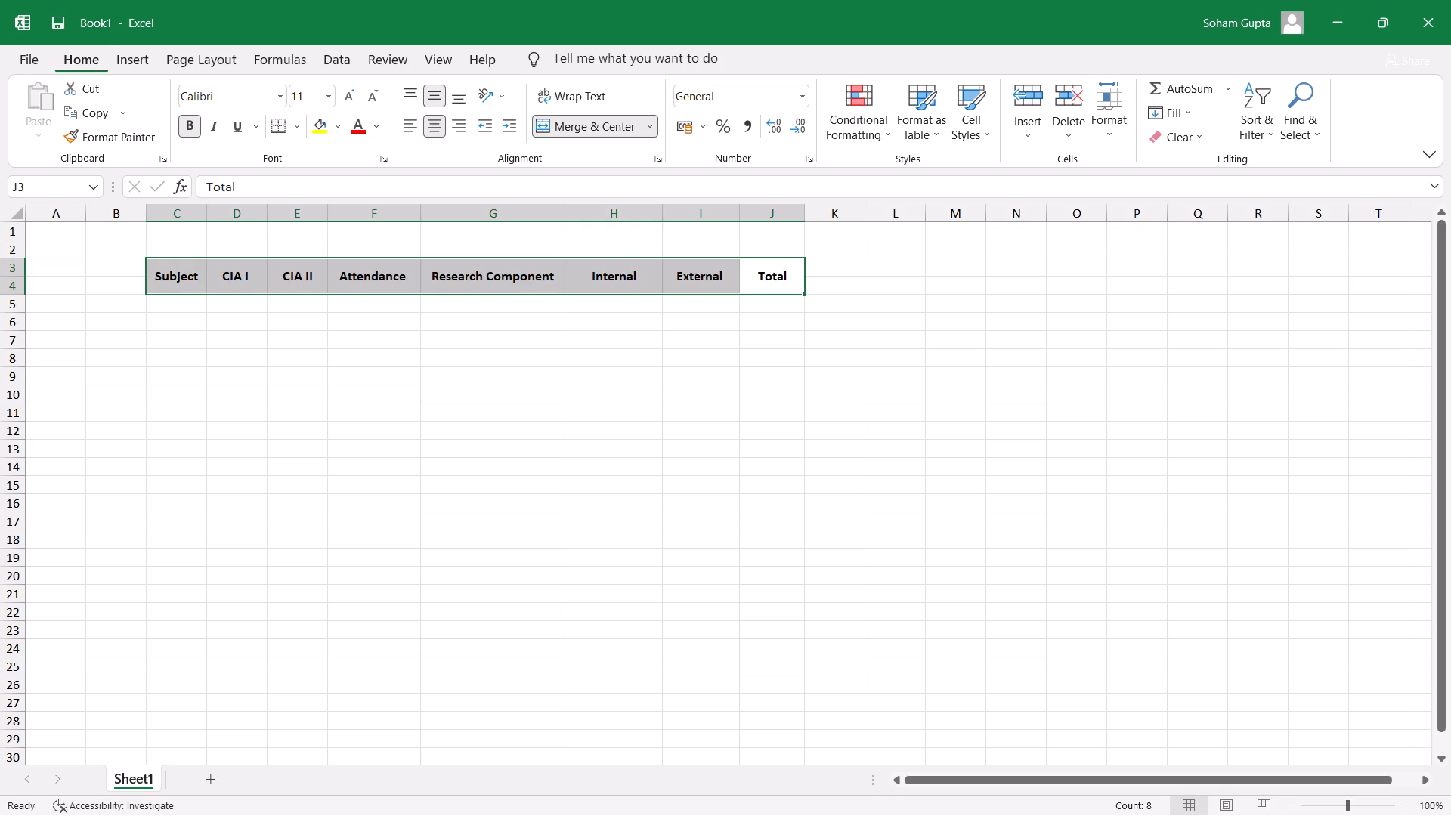
Narrow blank columns A and B and widen the Subject column C.
left_click(218, 348)
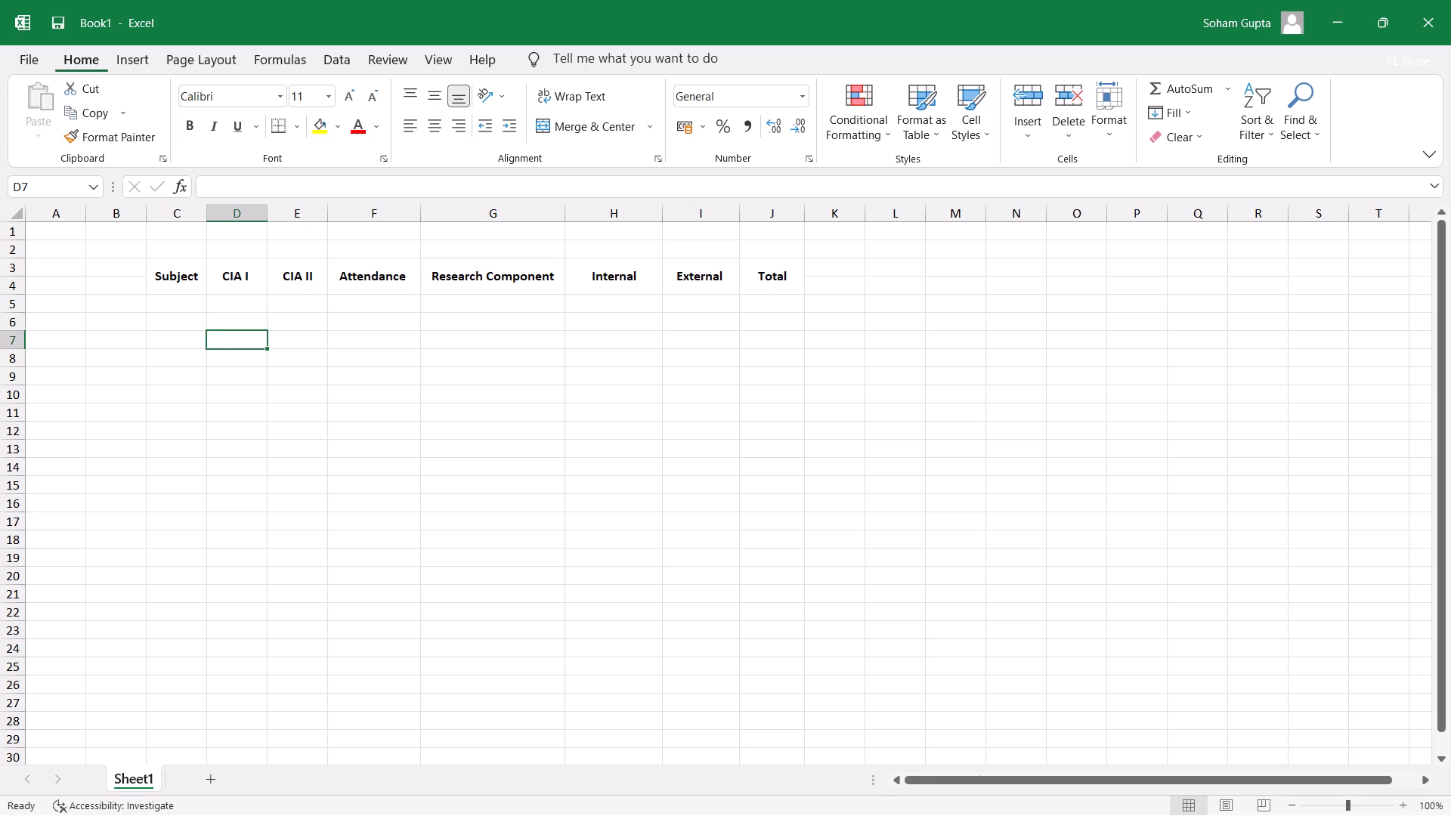
left_click_drag(145, 212, 56, 197)
scroll(224, 433, "right", 3)
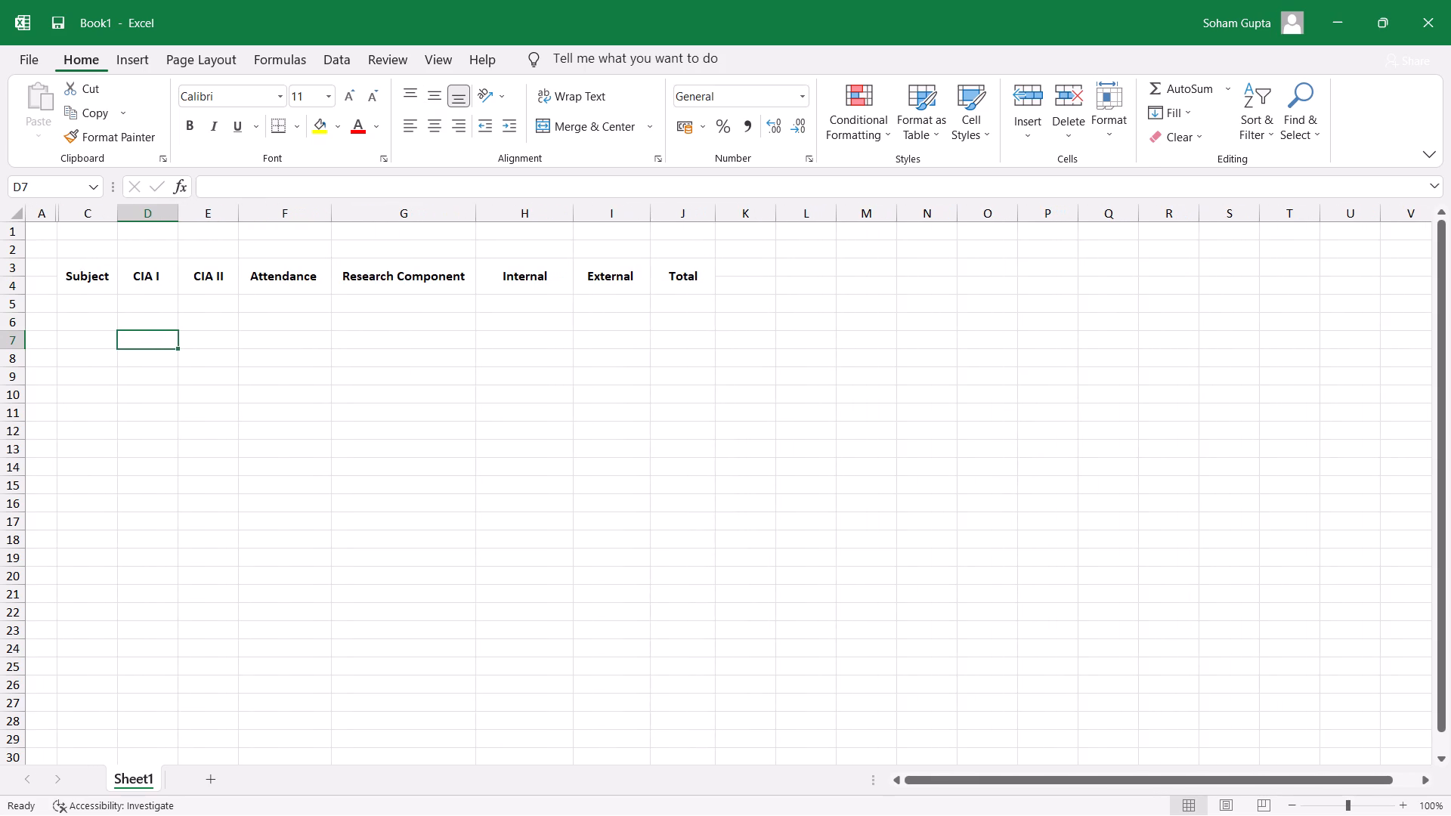
left_click(97, 218)
left_click_drag(60, 213, 113, 217)
left_click_drag(171, 213, 202, 220)
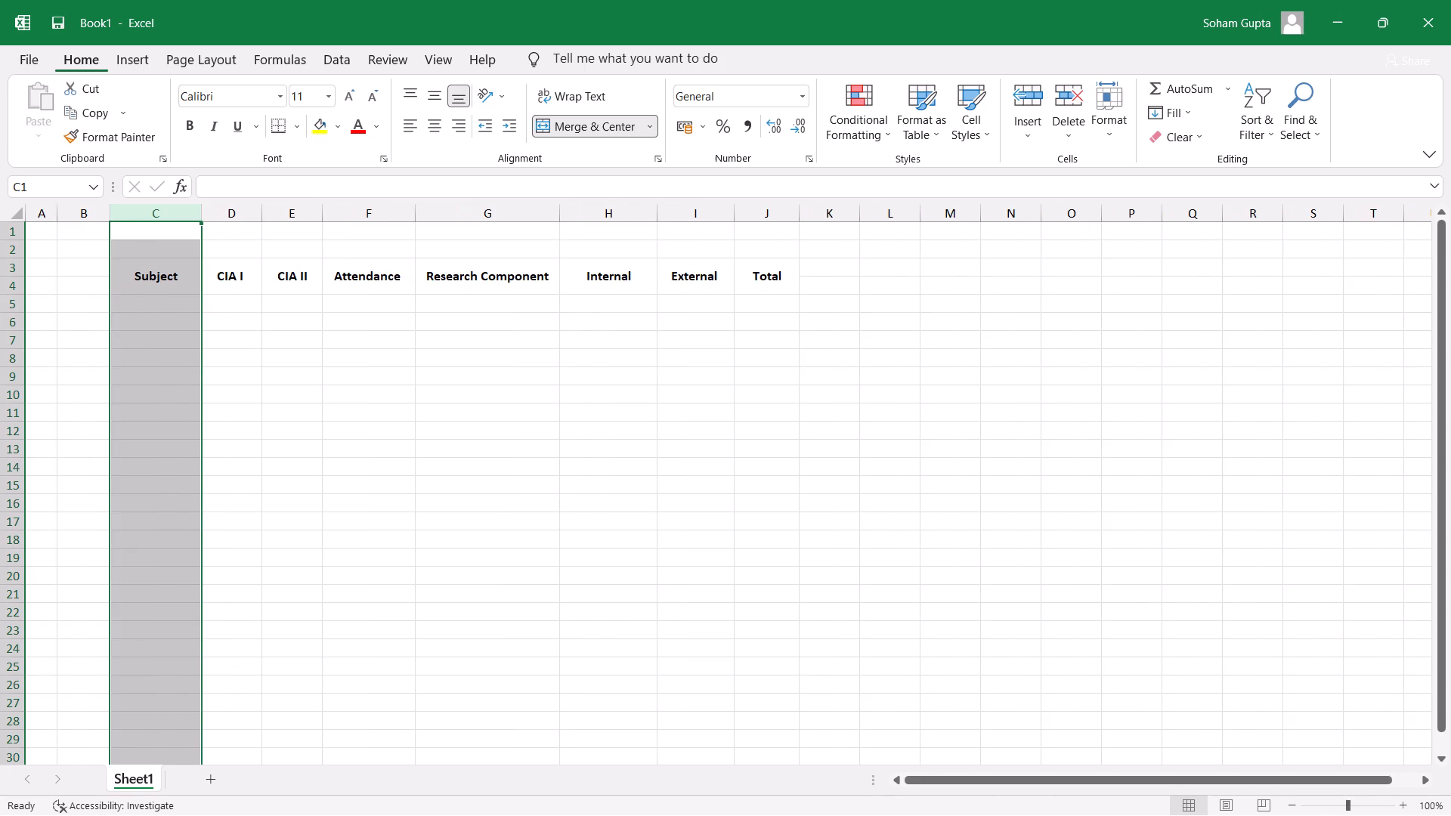
left_click_drag(199, 217, 228, 216)
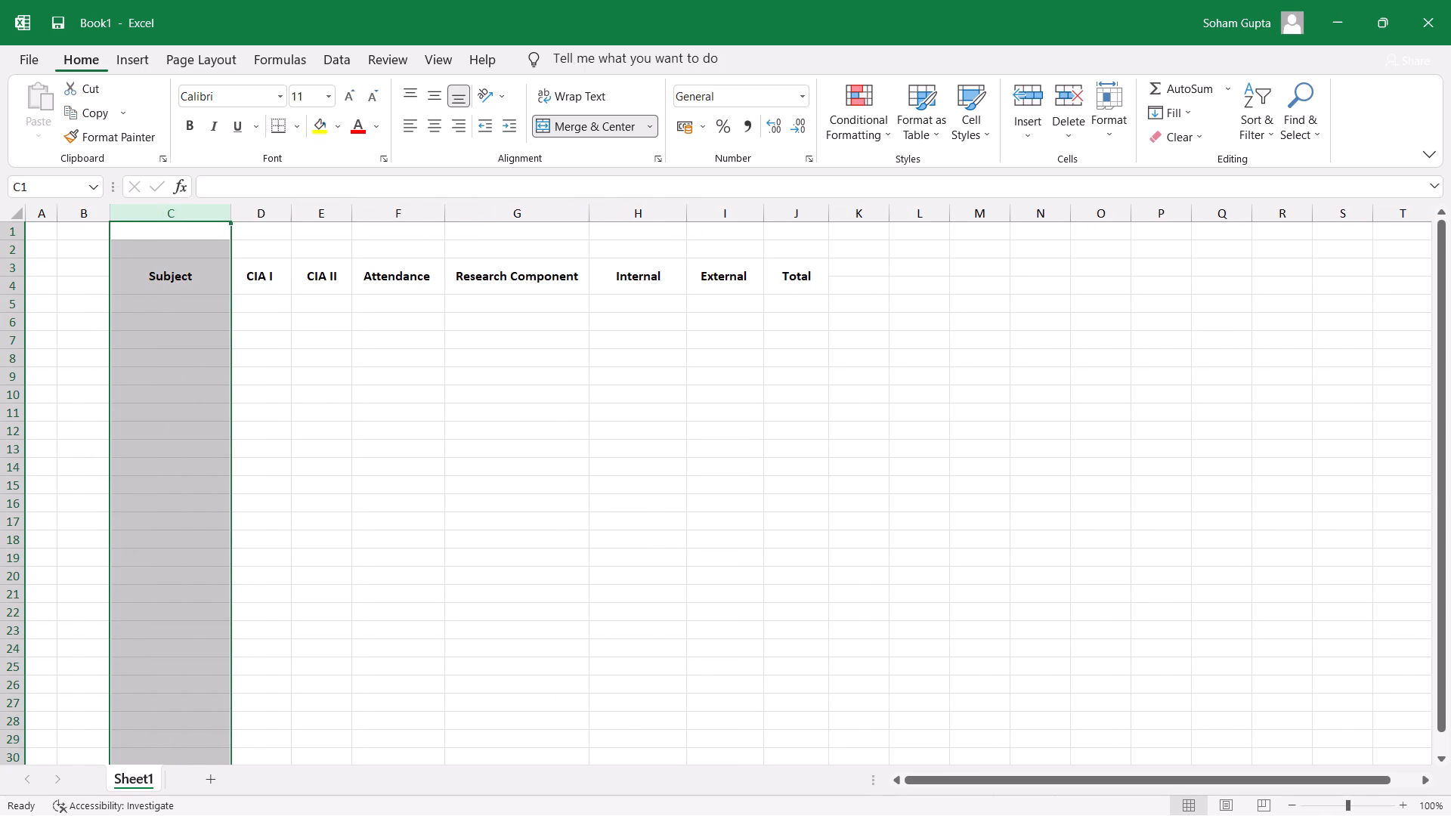
left_click(334, 395)
left_click_drag(238, 218, 237, 218)
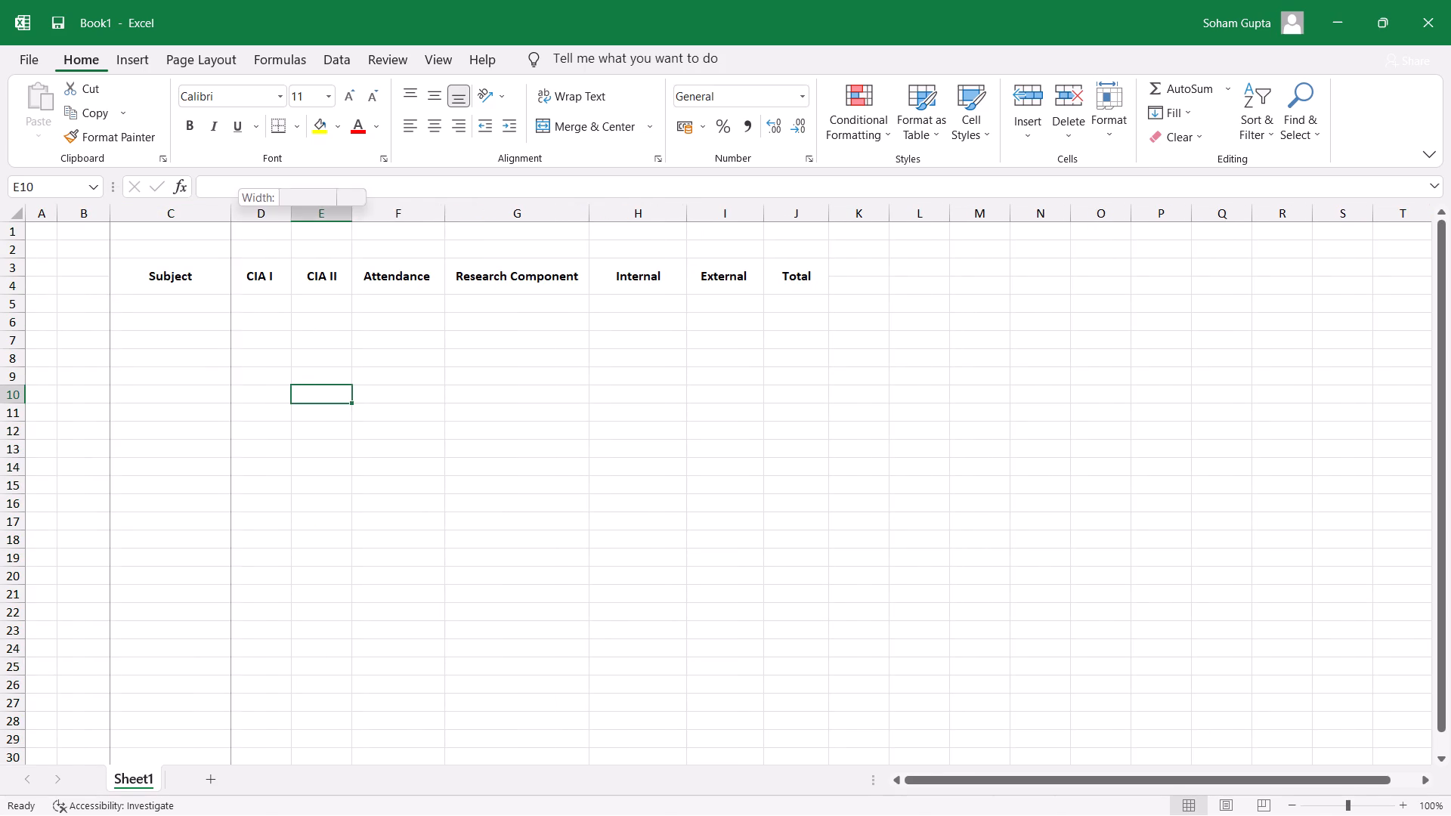
left_click_drag(237, 218, 224, 216)
left_click(279, 444)
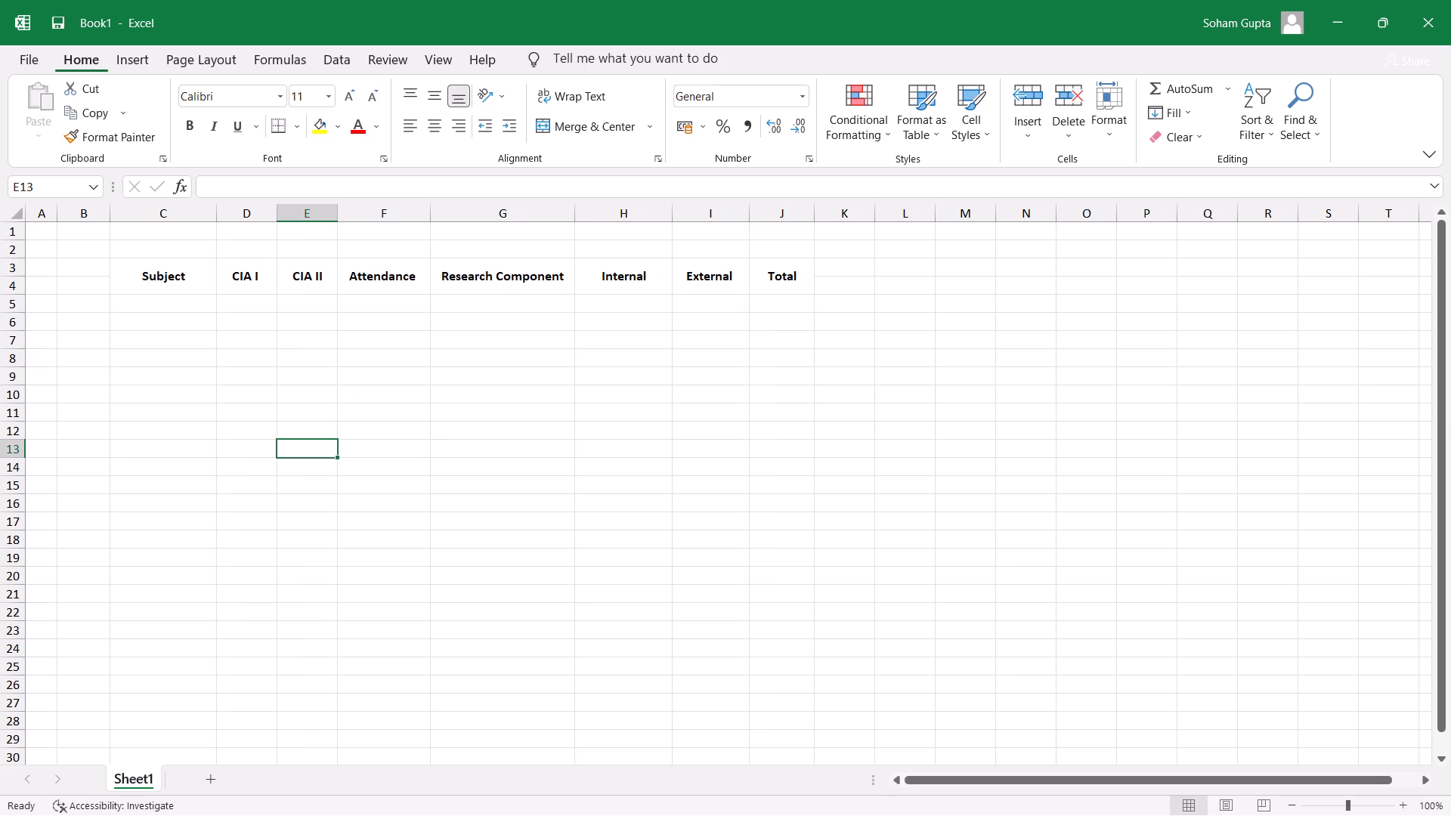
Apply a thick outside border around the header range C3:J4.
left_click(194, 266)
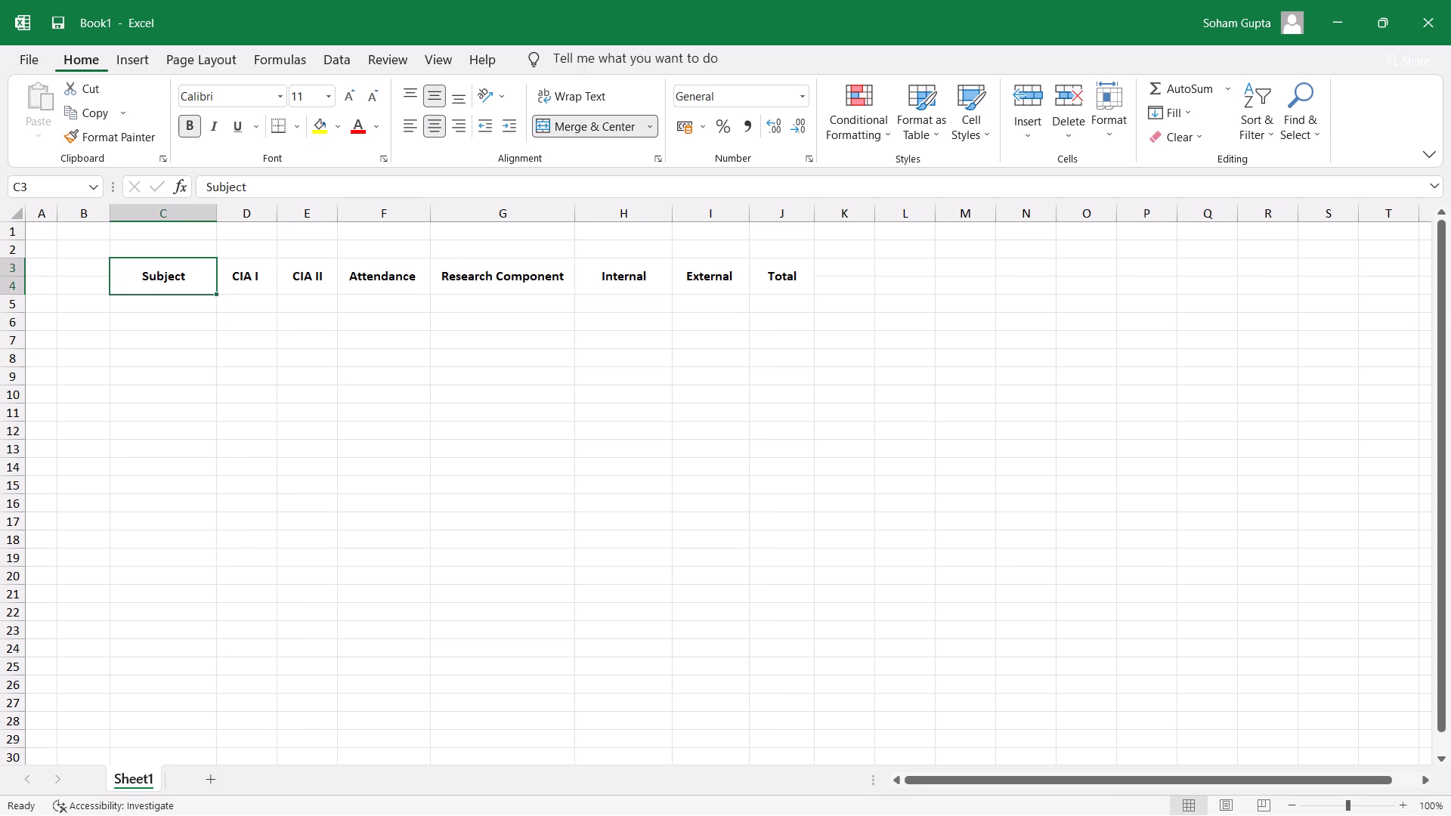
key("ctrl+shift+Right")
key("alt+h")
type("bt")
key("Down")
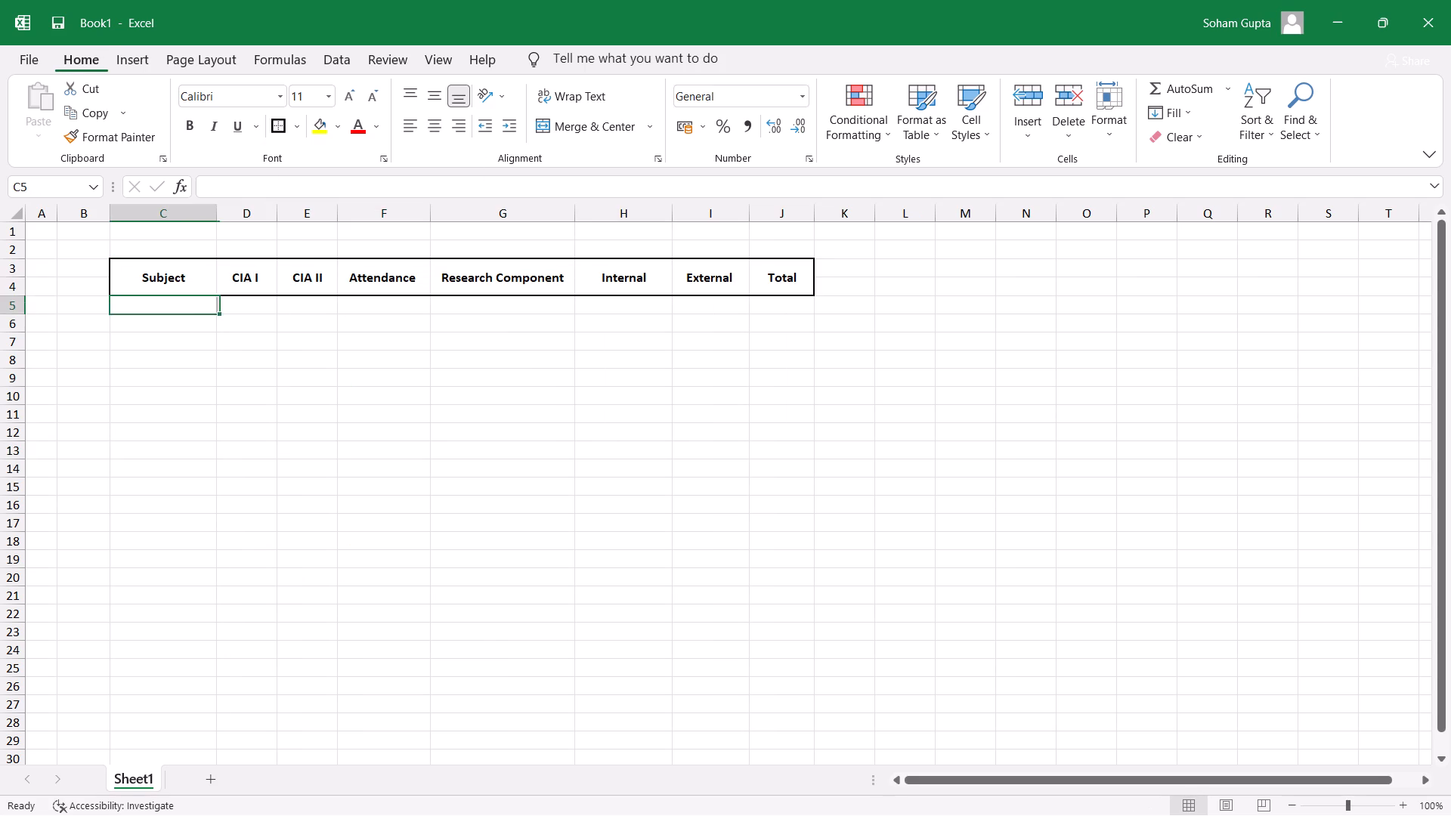
Apply all borders to the header cells C3:J4, with a thick outside border around the range.
key("Down")
key("Up")
key("Up")
key("ctrl+shift+Right")
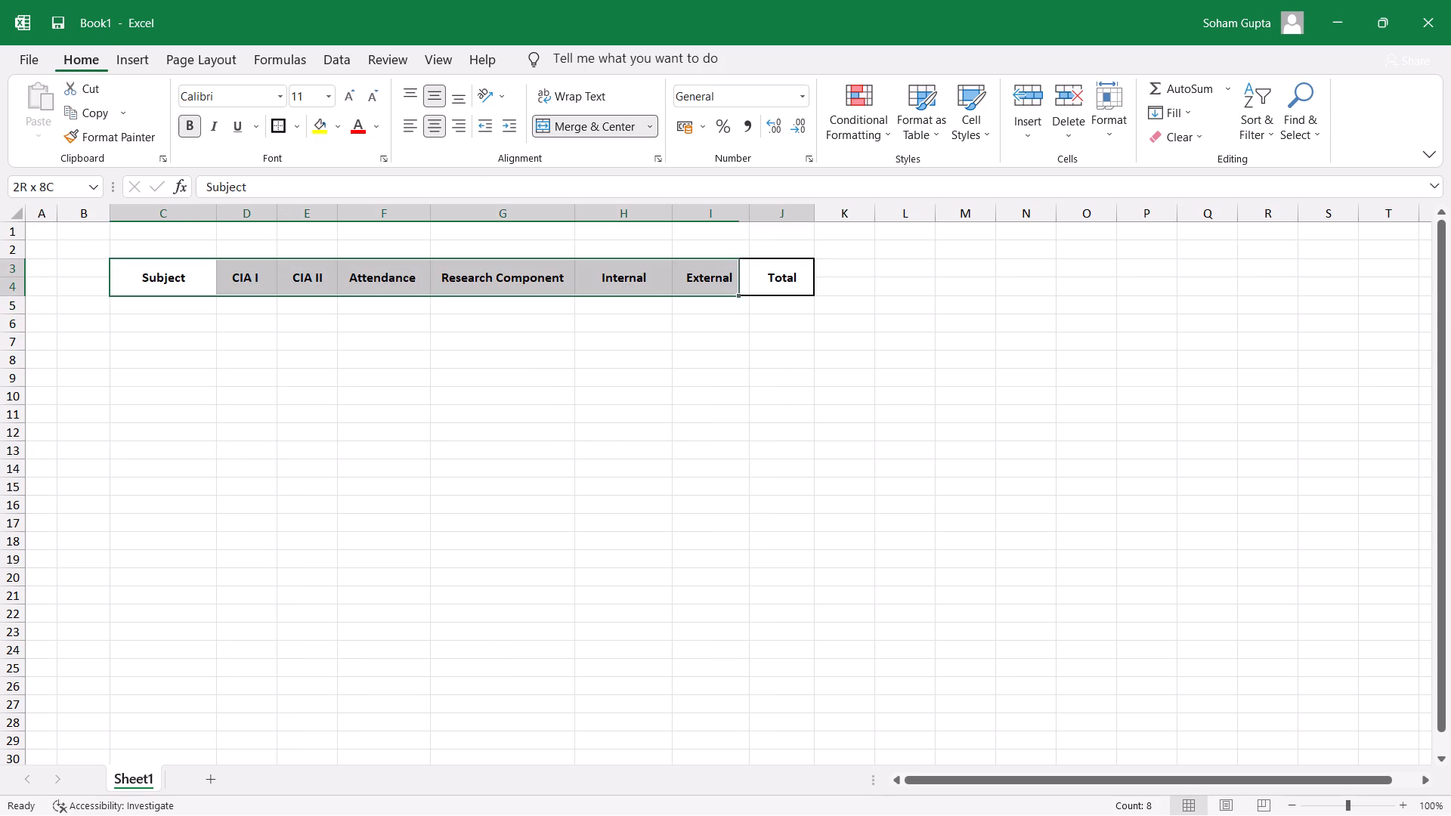
key("alt+h")
type("ba")
key("alt+h")
type("bt")
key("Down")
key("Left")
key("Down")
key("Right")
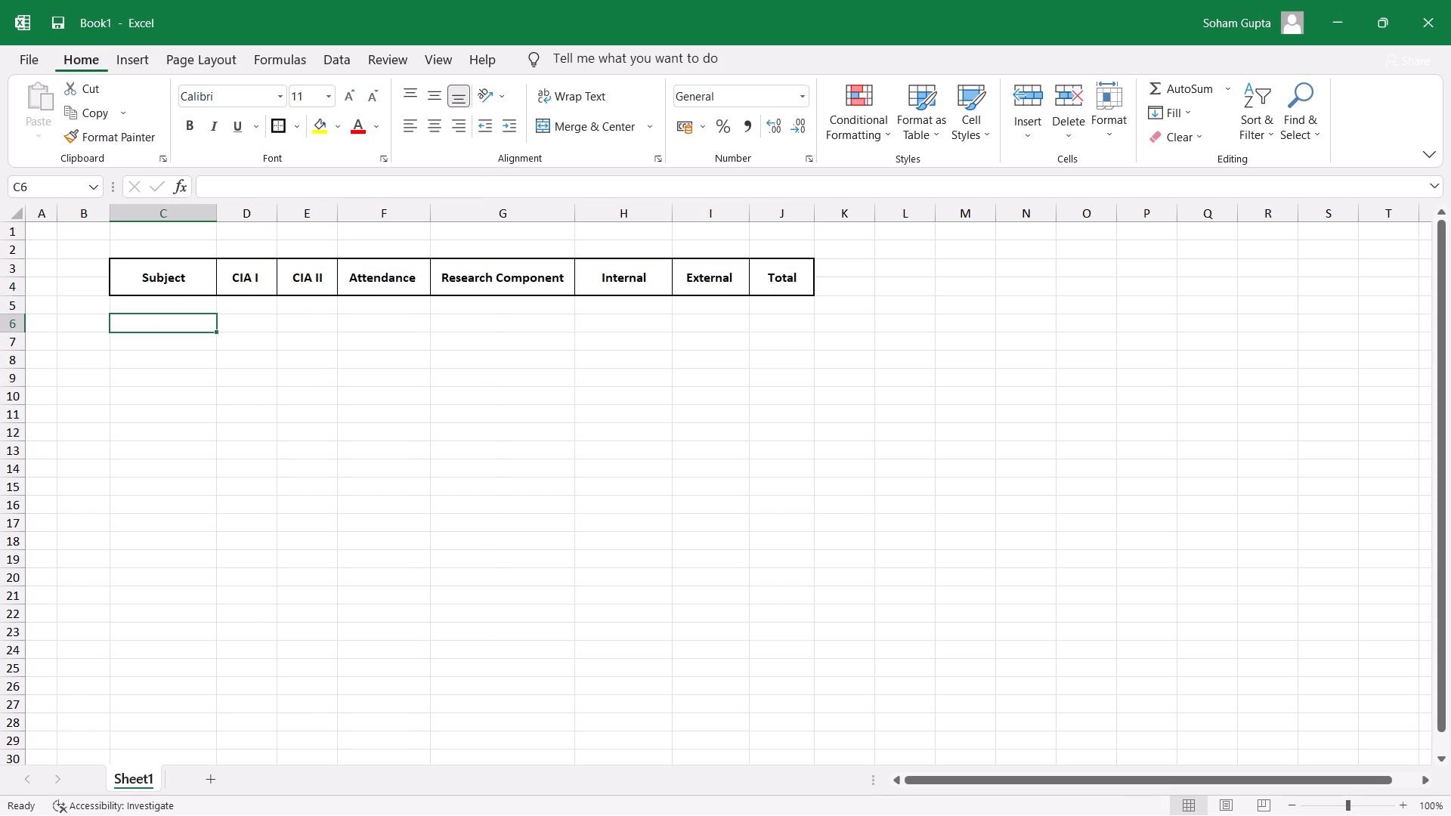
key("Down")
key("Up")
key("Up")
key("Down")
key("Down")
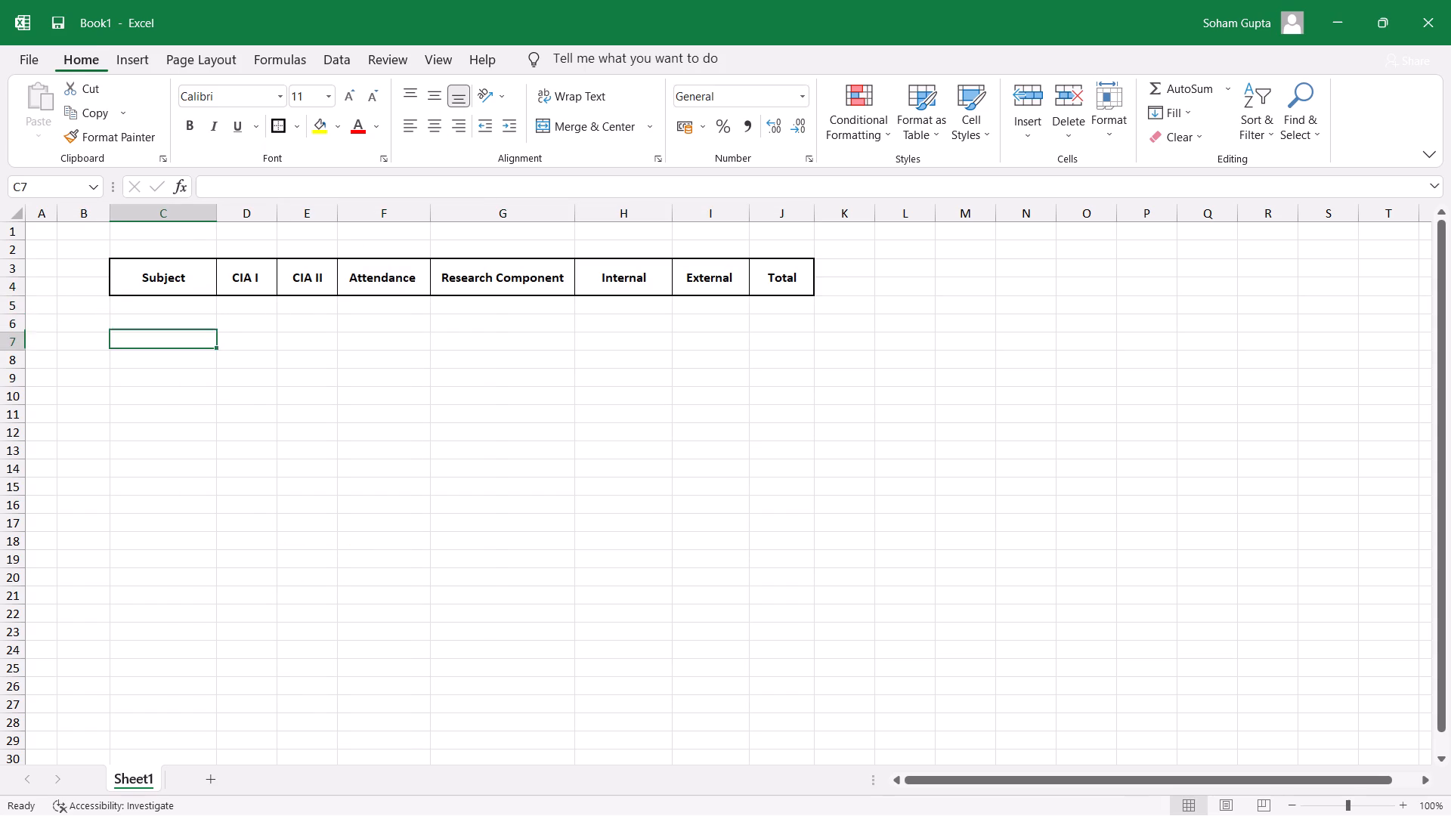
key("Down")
Merge and centre the blank cells C5:J5 directly beneath the headers.
key("Up")
key("Up")
key("Up")
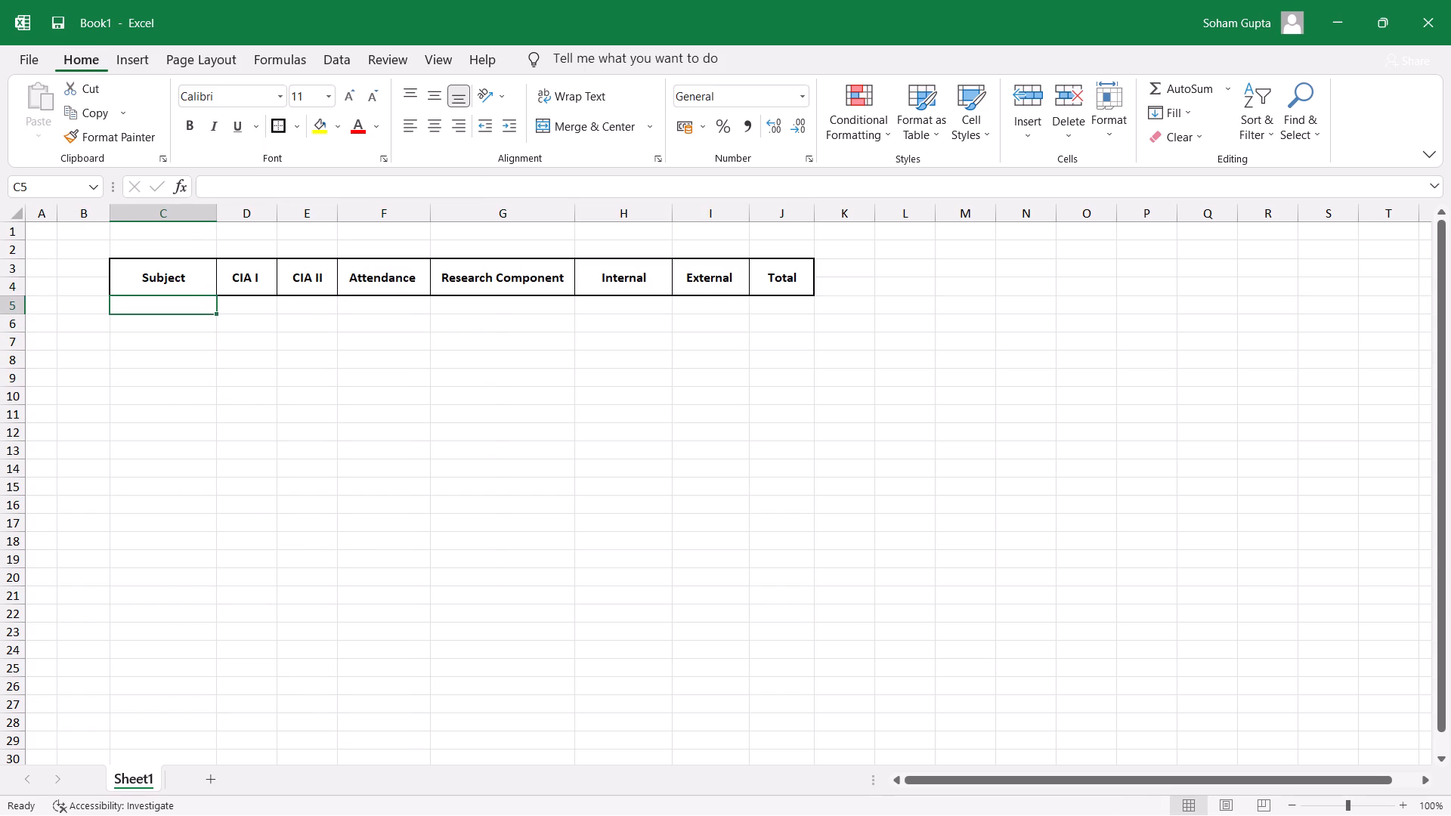
key("shift+Right")
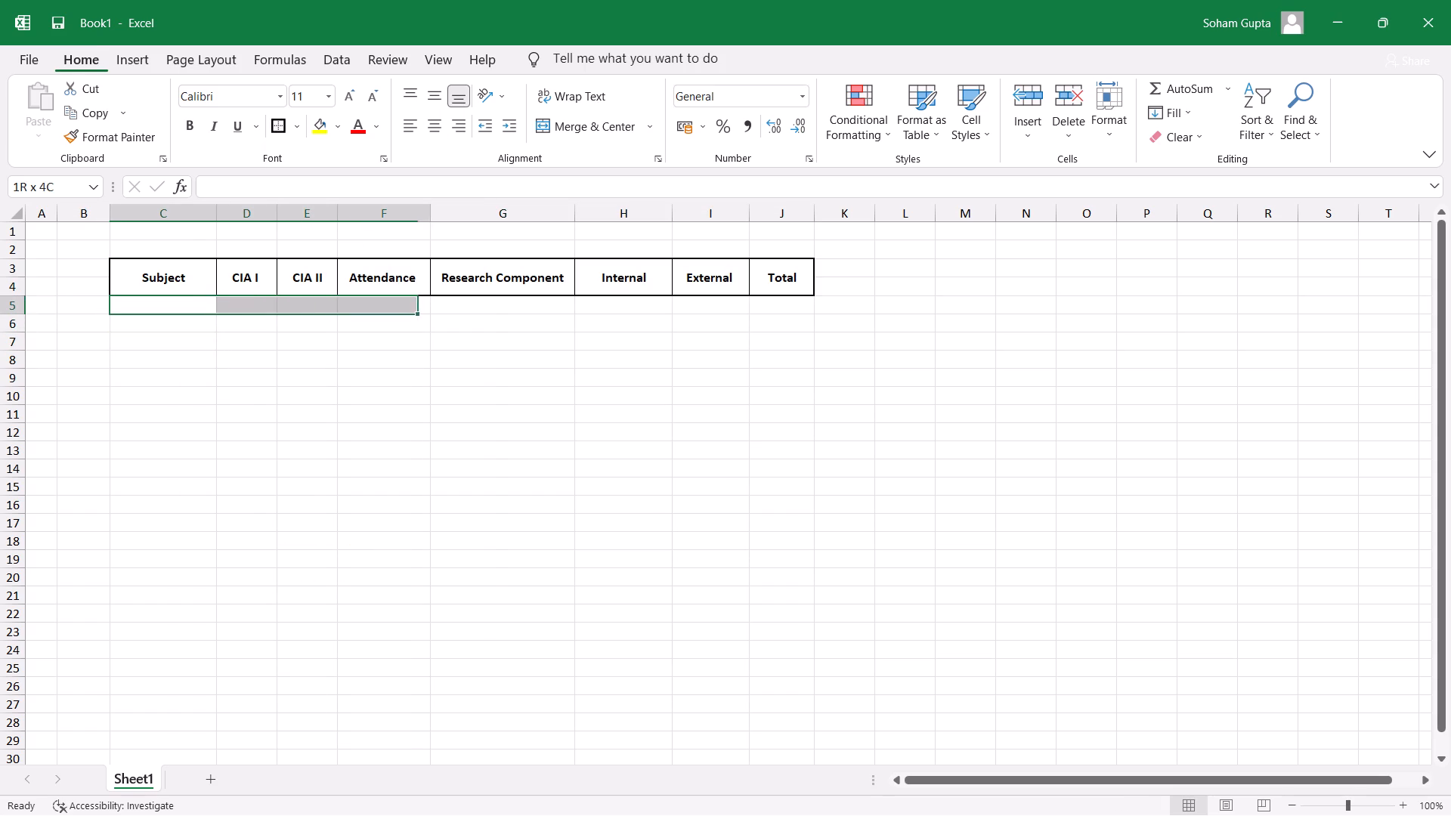
key("shift+Right")
key("shift+Right")
key("shift+Right")
key("shift+Right")
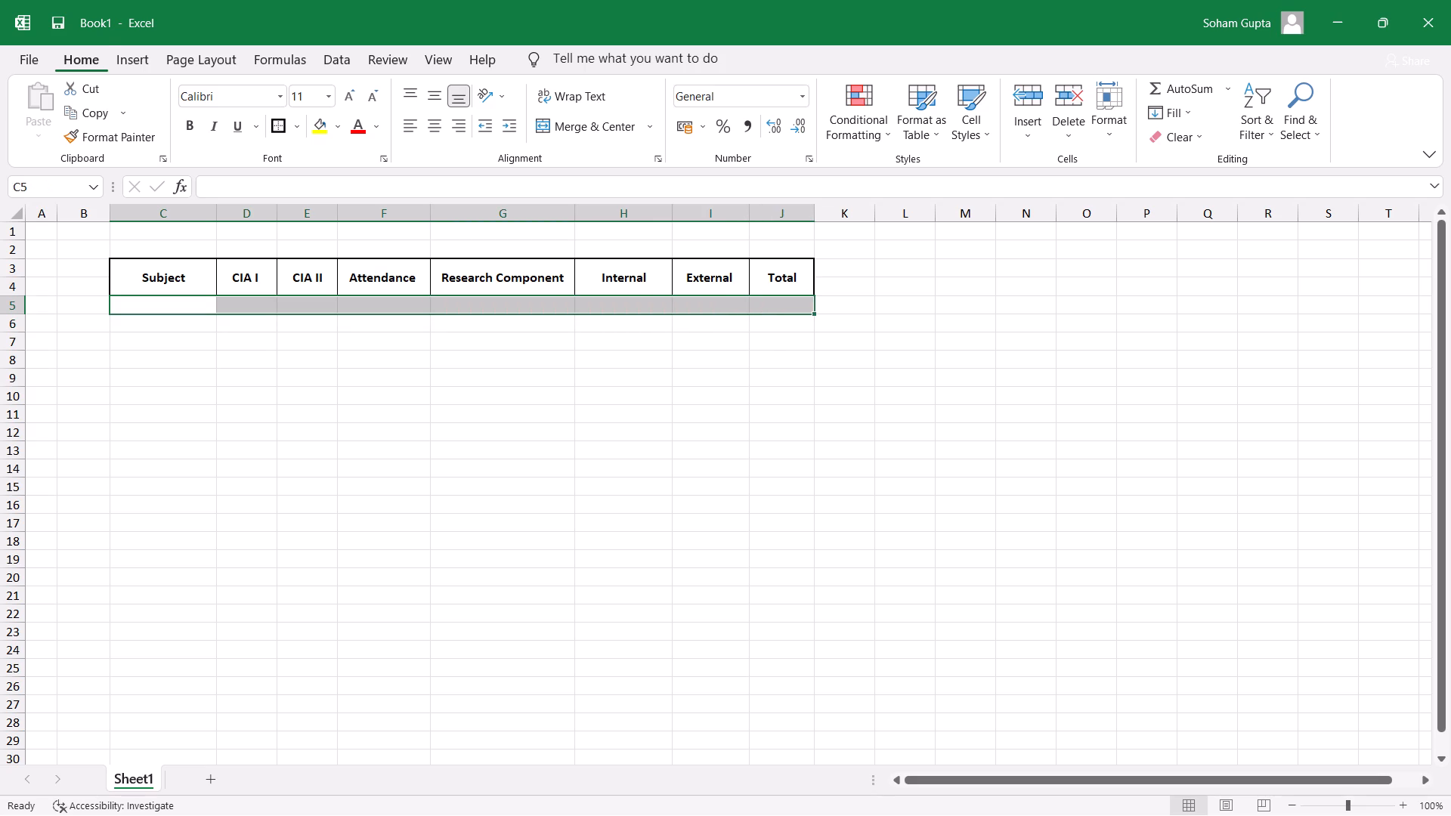
key("alt+h")
type("mc")
Enter the subjects International Economics, Indian Economics and Econometrics in cells C6 to C8.
key("Down")
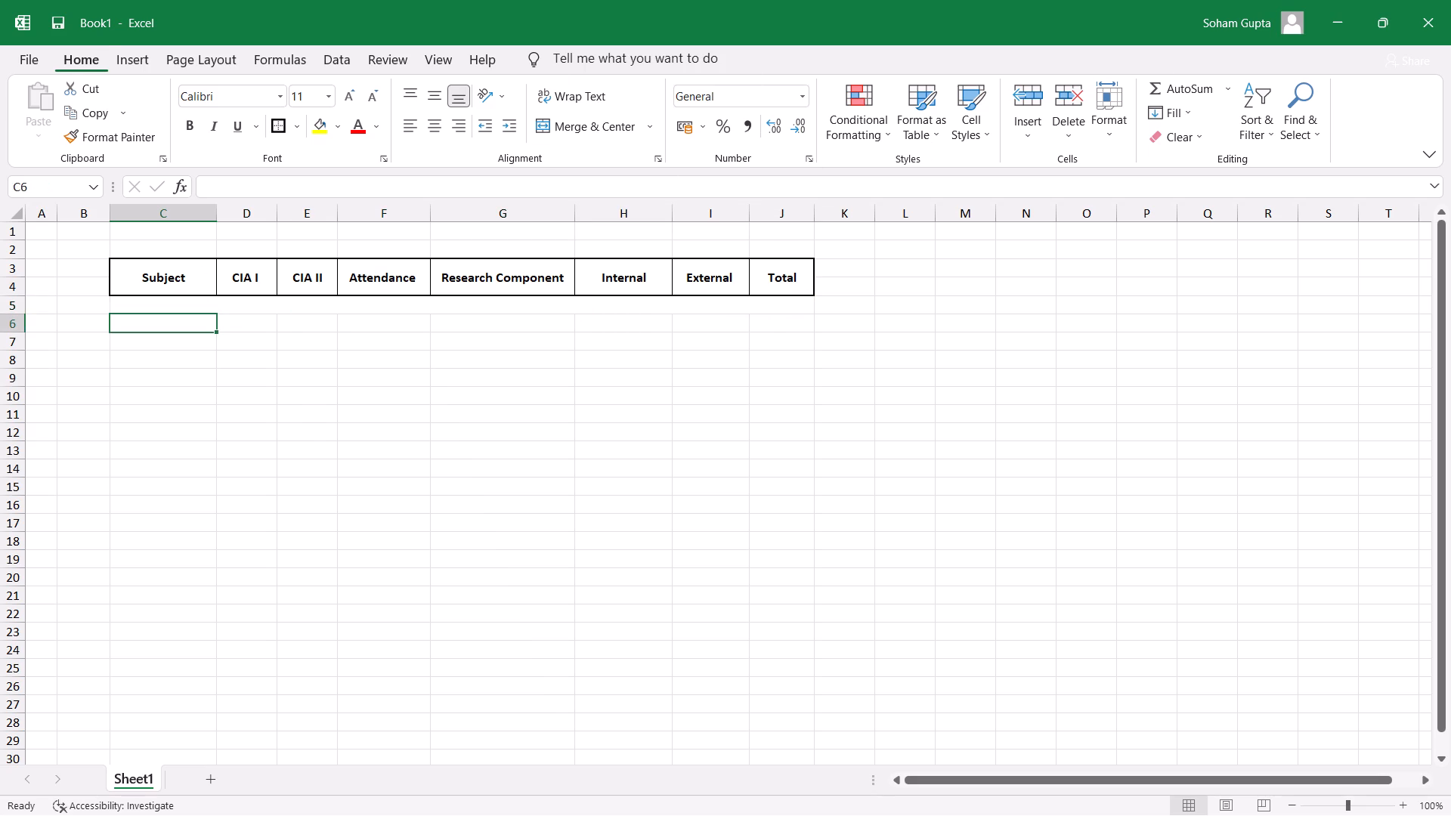
type("Intern")
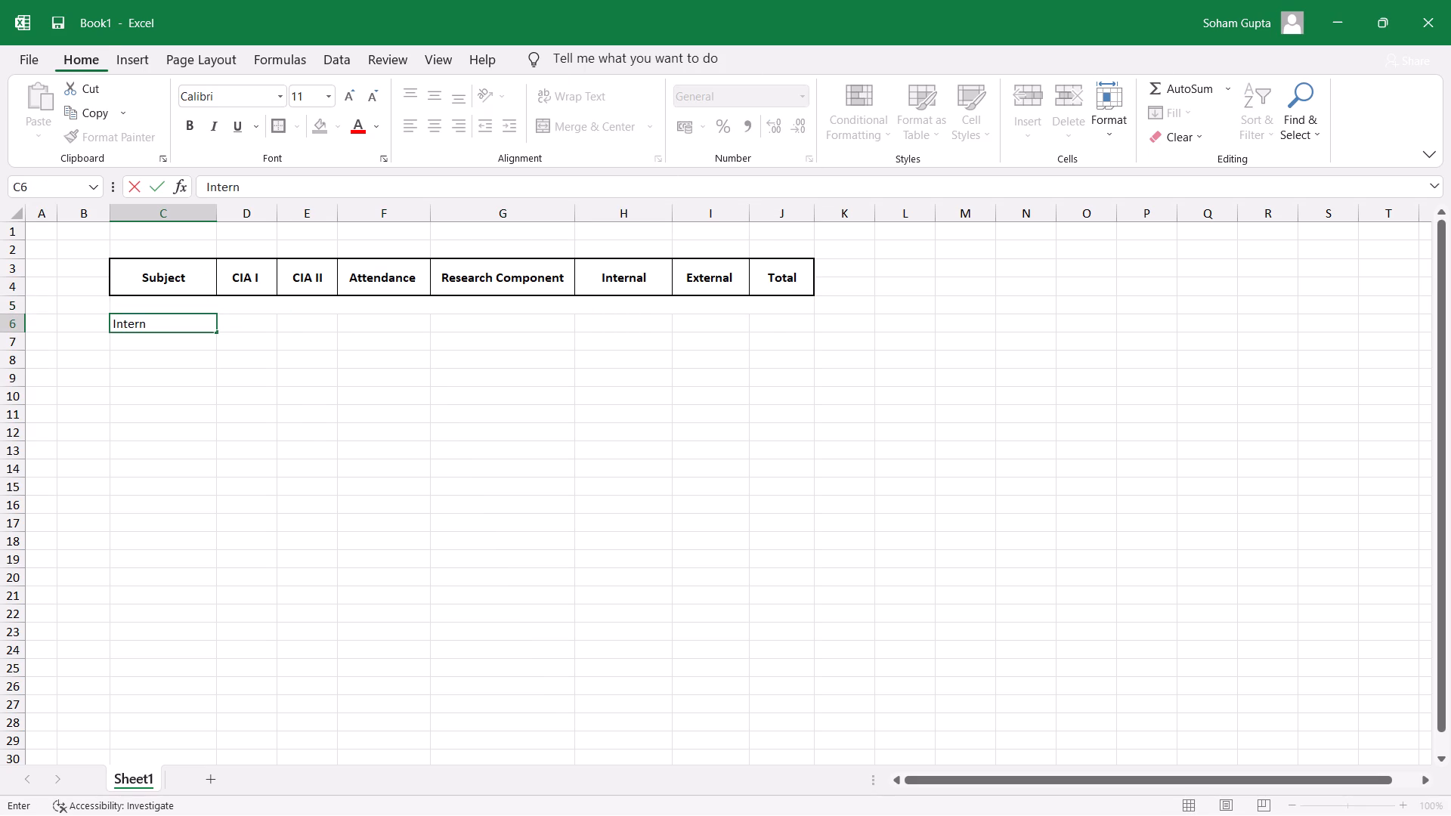
type("atioa")
key("BackSpace")
type("nal Economics")
key("Down")
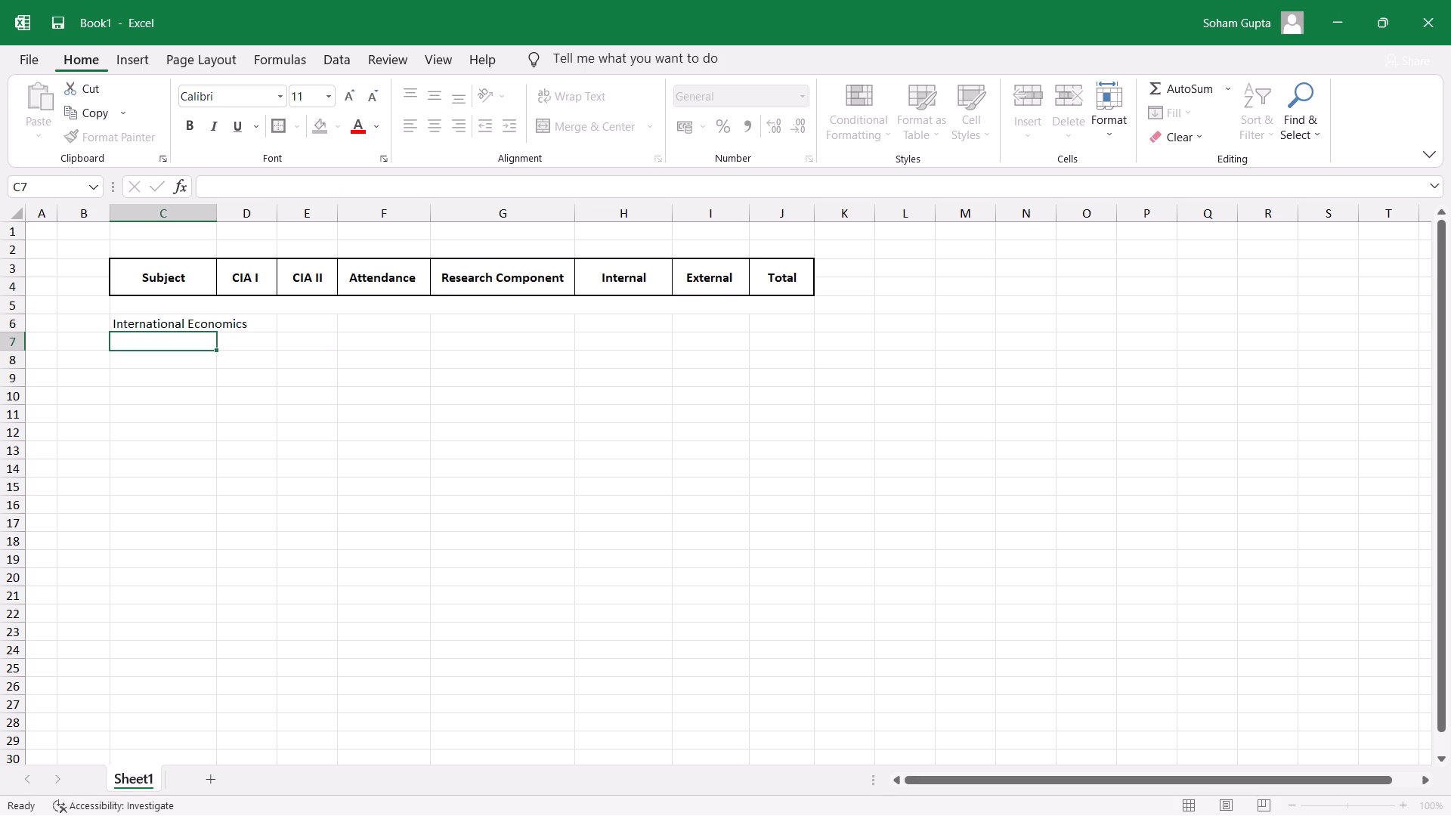
type("Indian Economics")
key("Return")
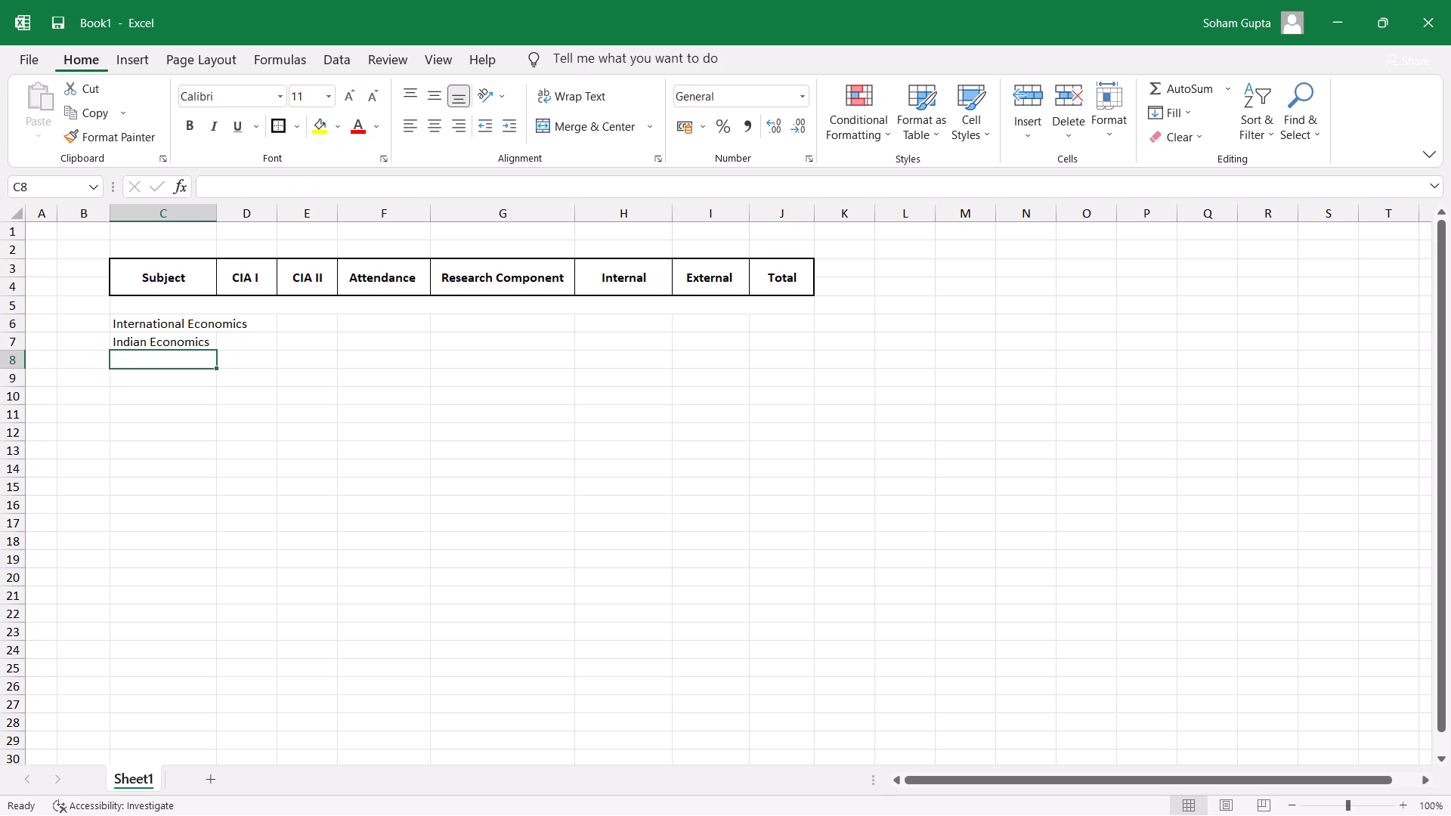
type("Econometrics")
key("Return")
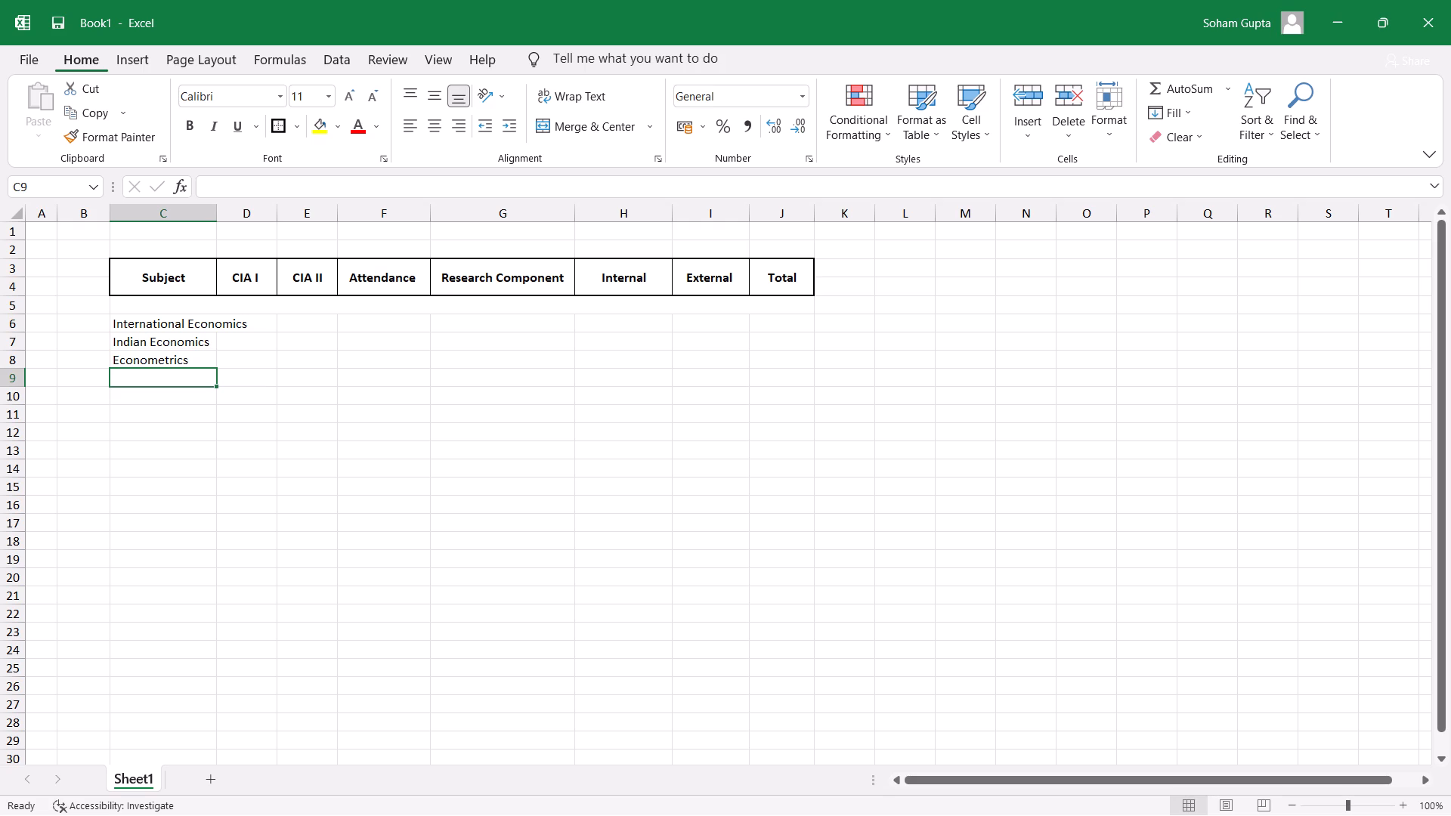
Enter the subjects Globalization, Statistics and Banking & Finance in cells C9 to C11.
type("Globalization")
key("Return")
type("Statistics")
key("Return")
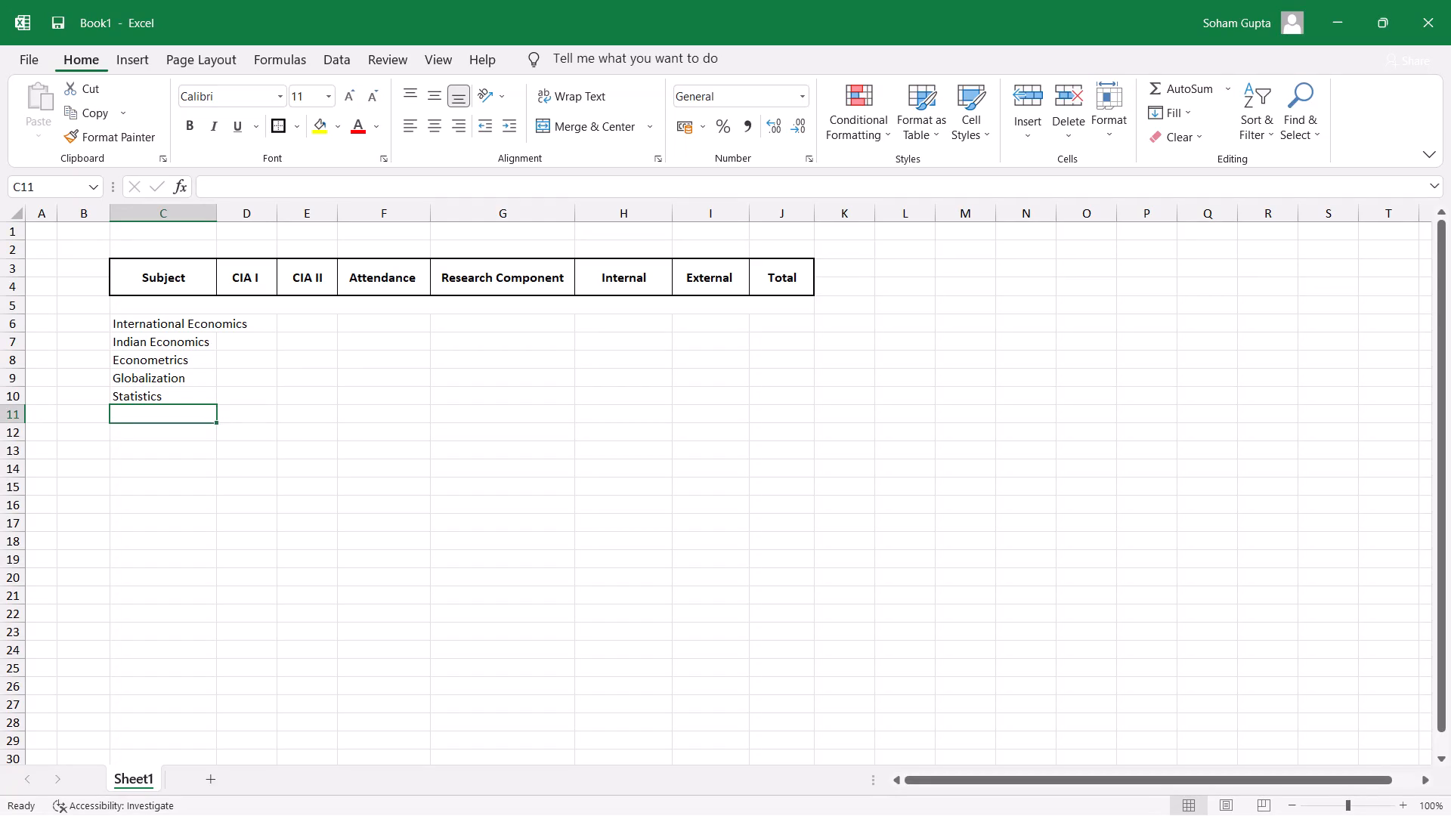
type("Ban")
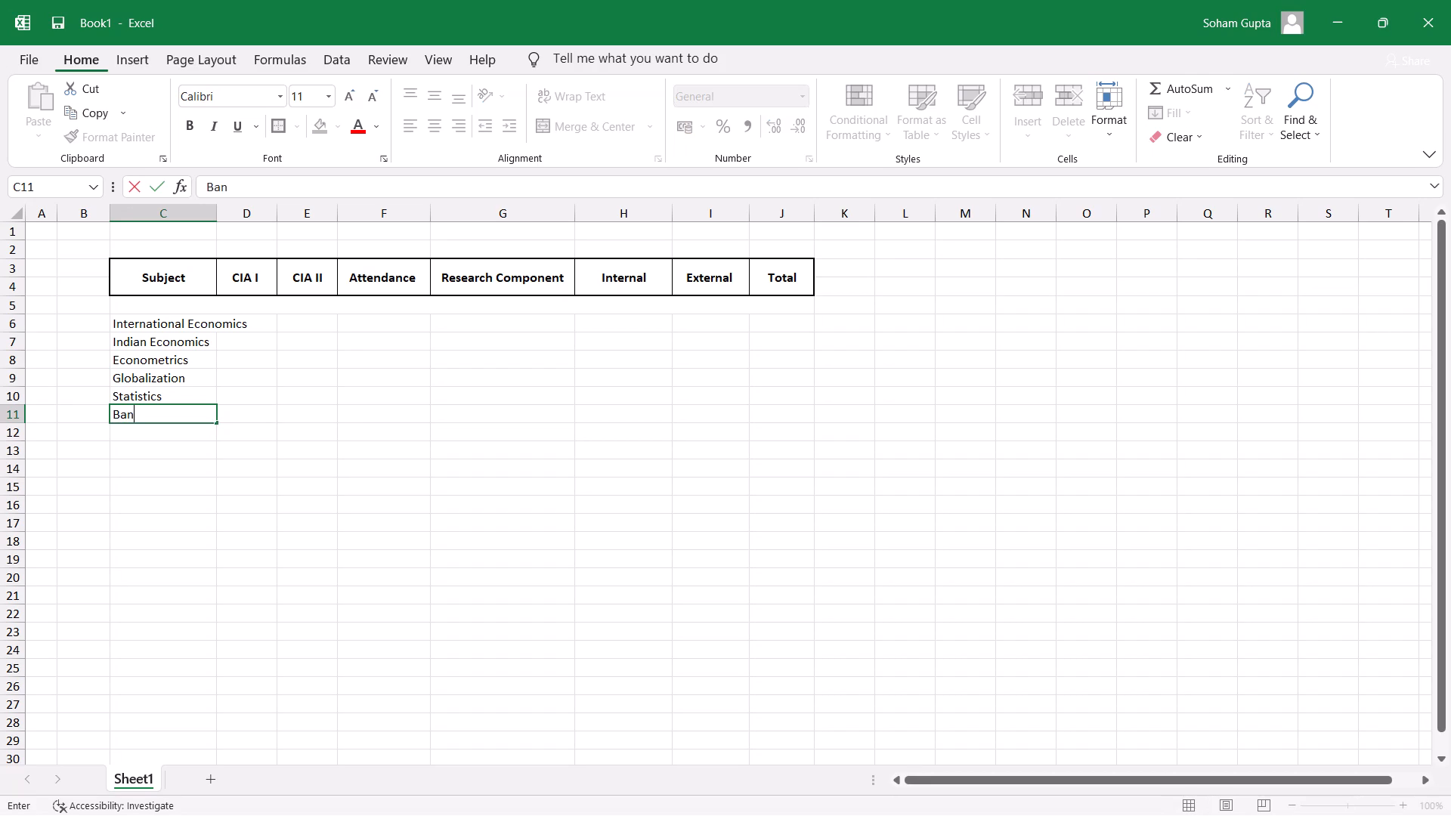
type("king")
key("space")
type("& Finance]")
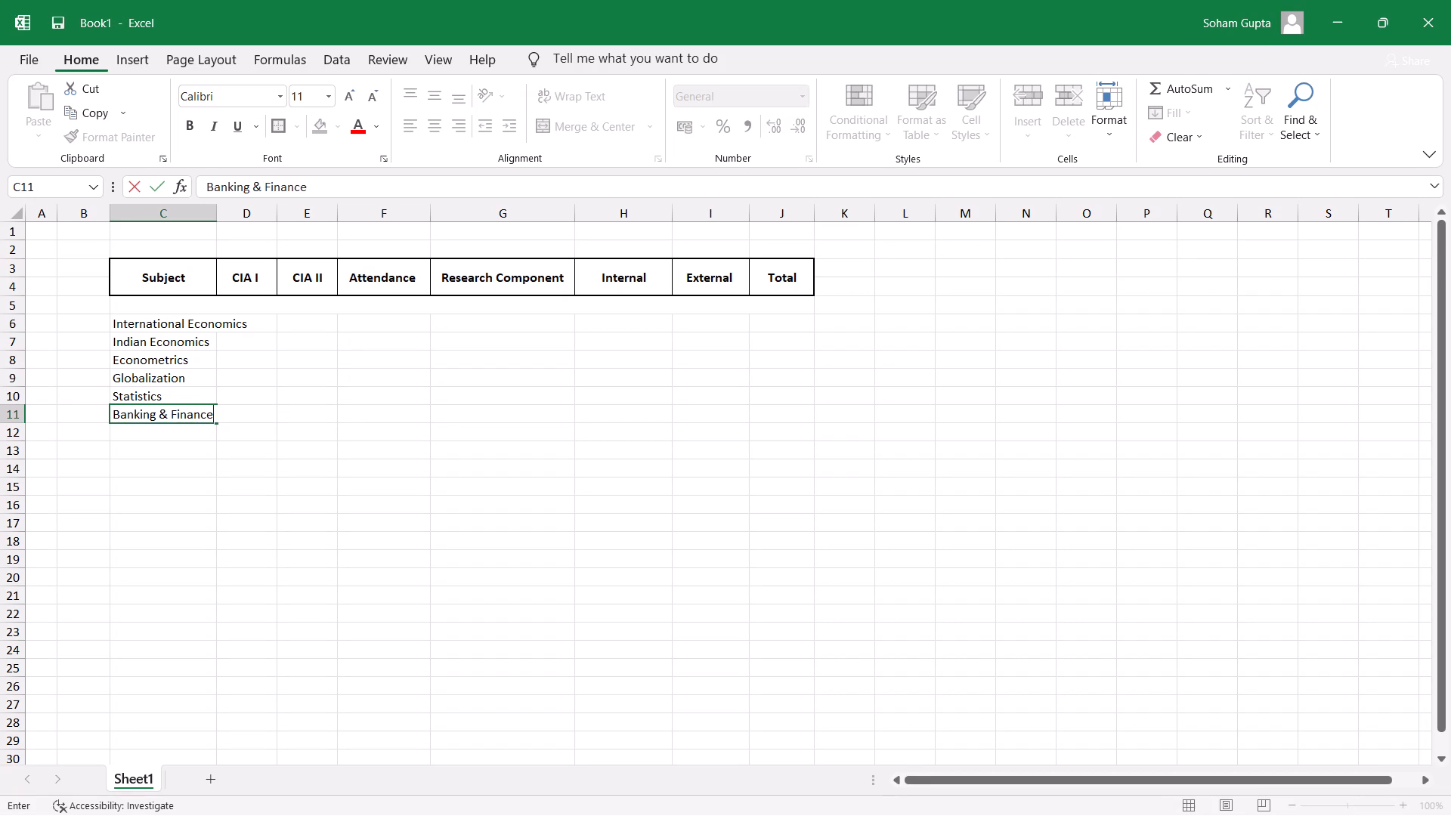
key("BackSpace")
key("Return")
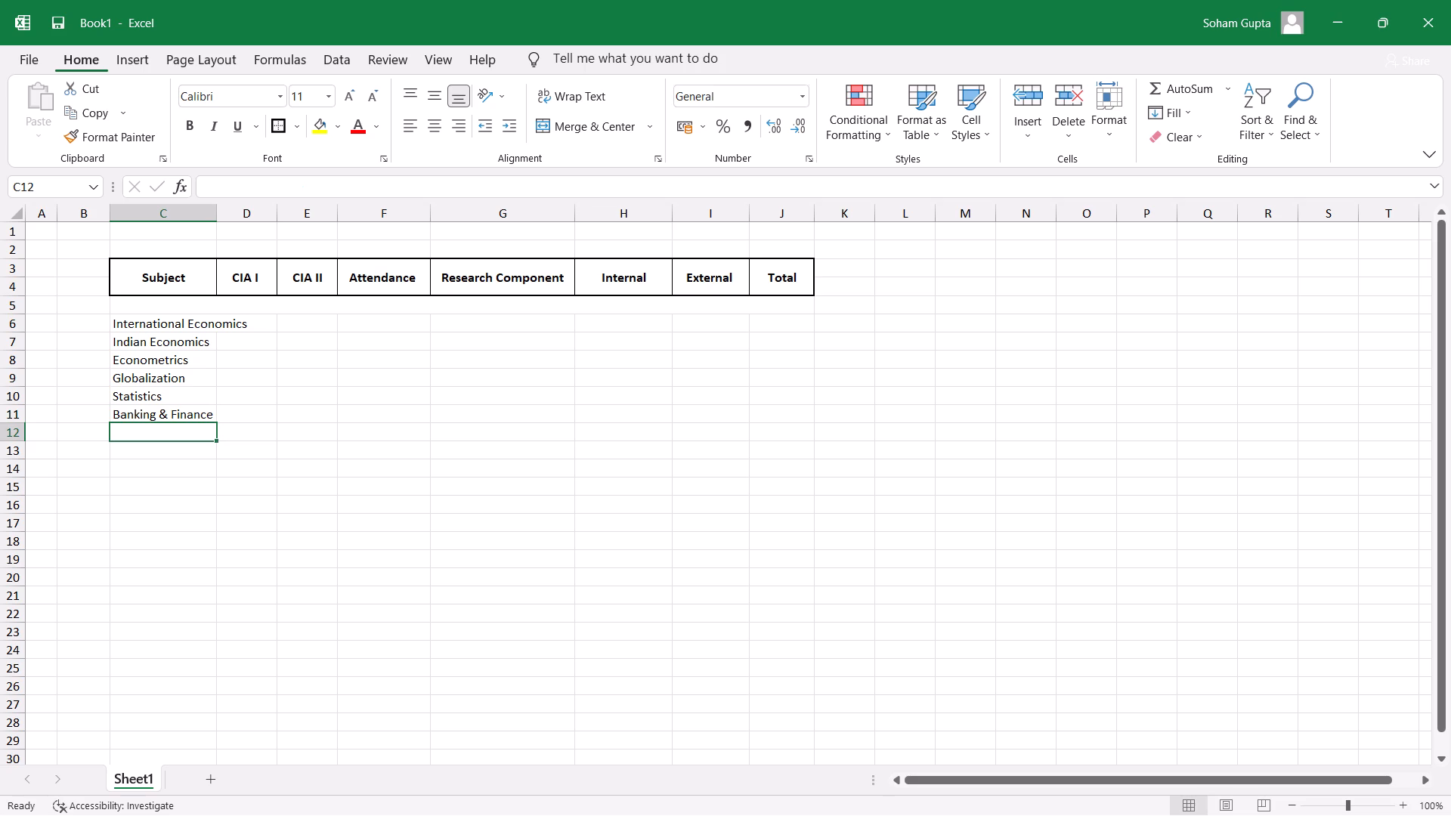
Widen the Subject column C to about 22 so that the longest subject name fits.
left_click(327, 428)
left_click(262, 327)
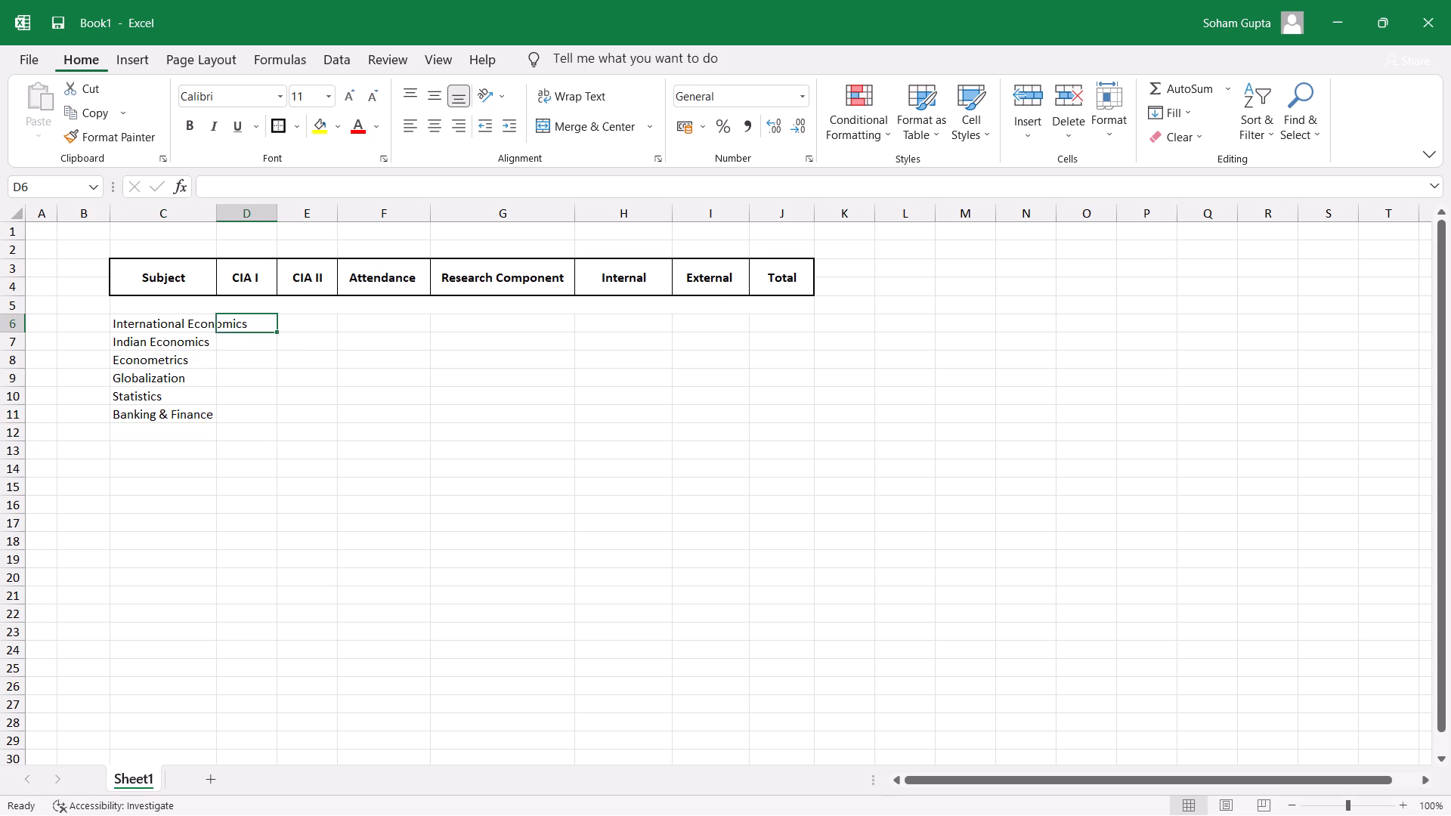
left_click_drag(218, 212, 272, 212)
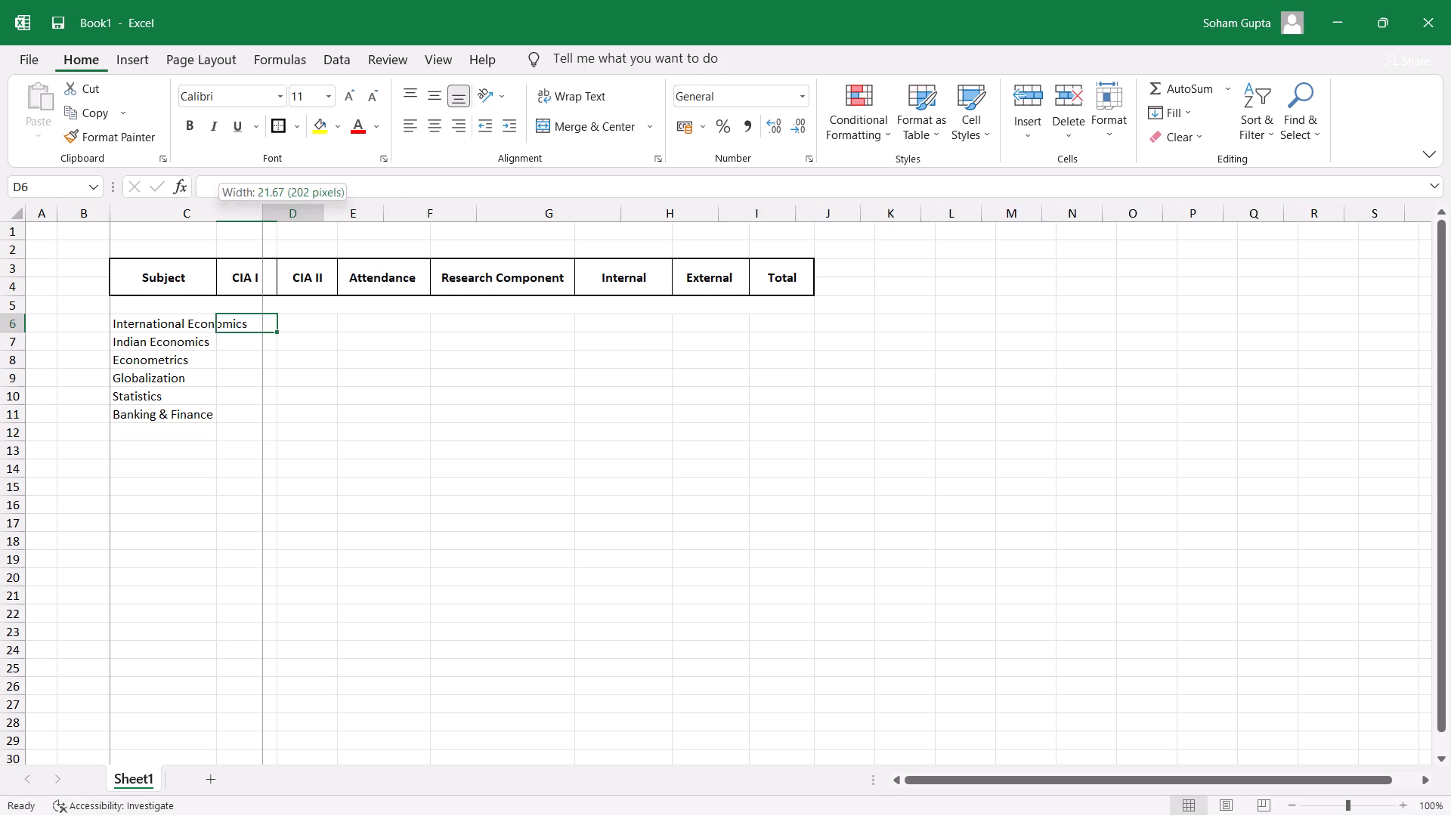
left_click_drag(272, 212, 266, 204)
left_click(352, 471)
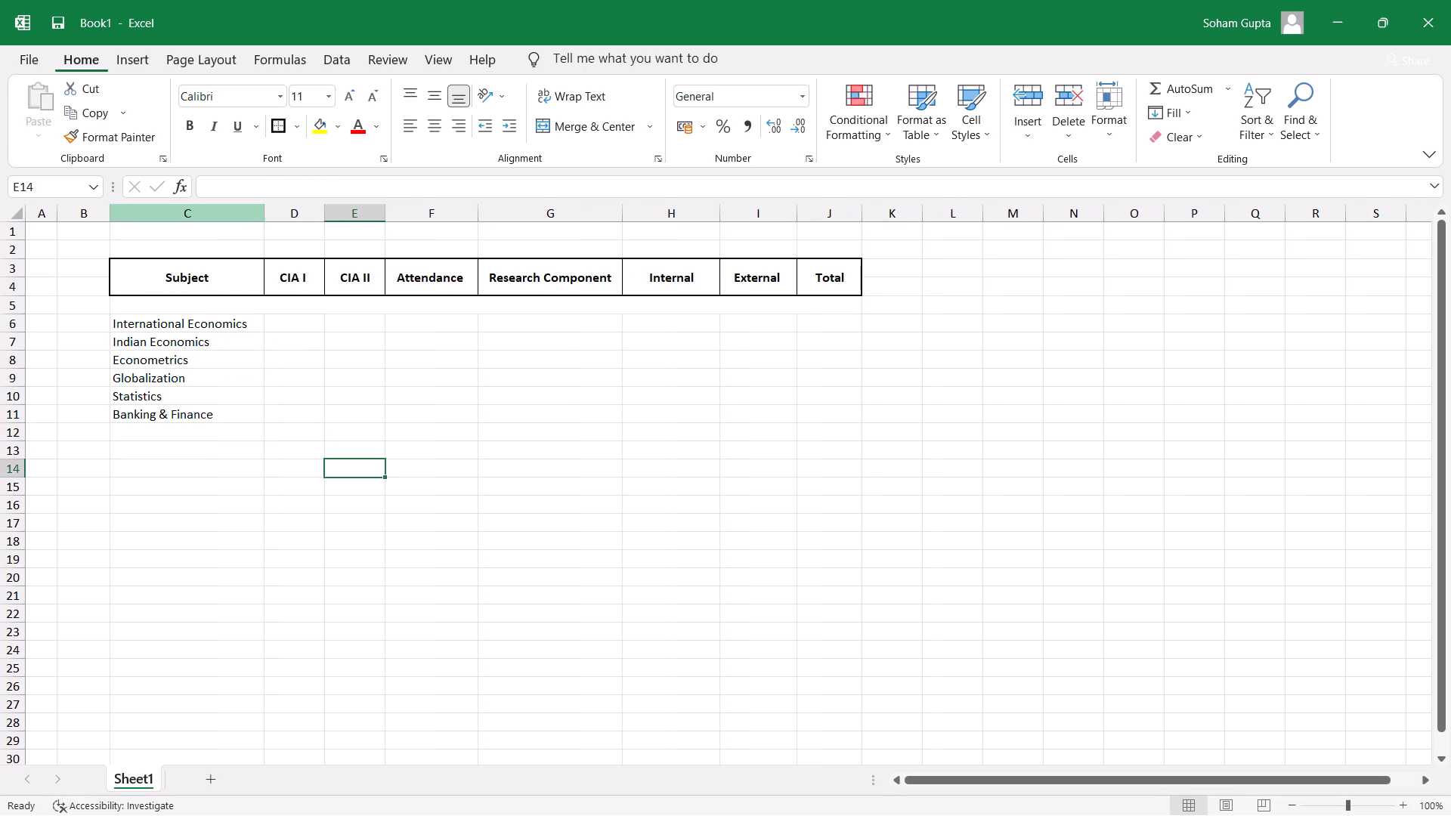
Italicise the six subject names in C6:C11.
left_click(227, 320)
key("ctrl+shift+Down")
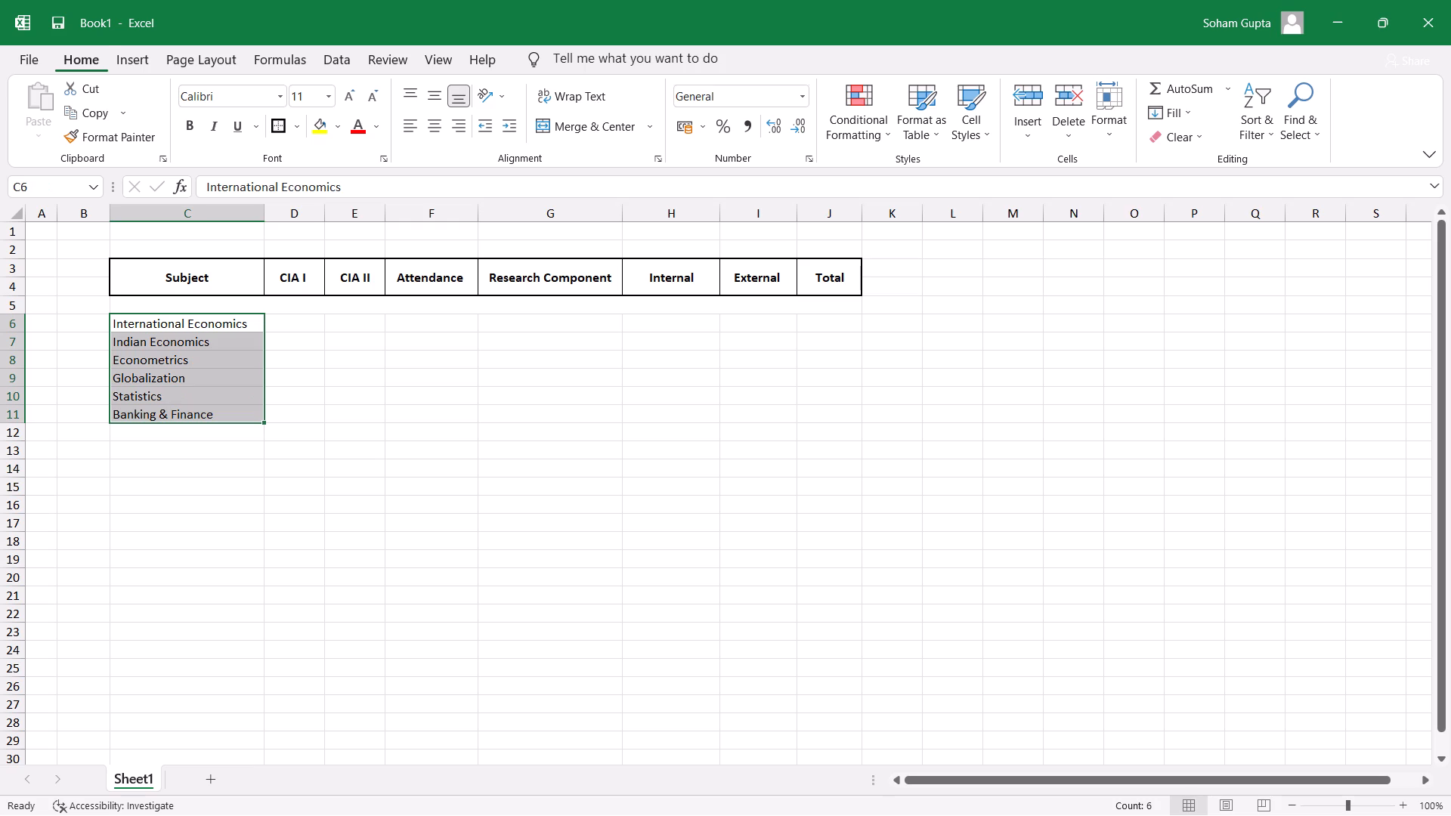
key("alt+h")
key("2")
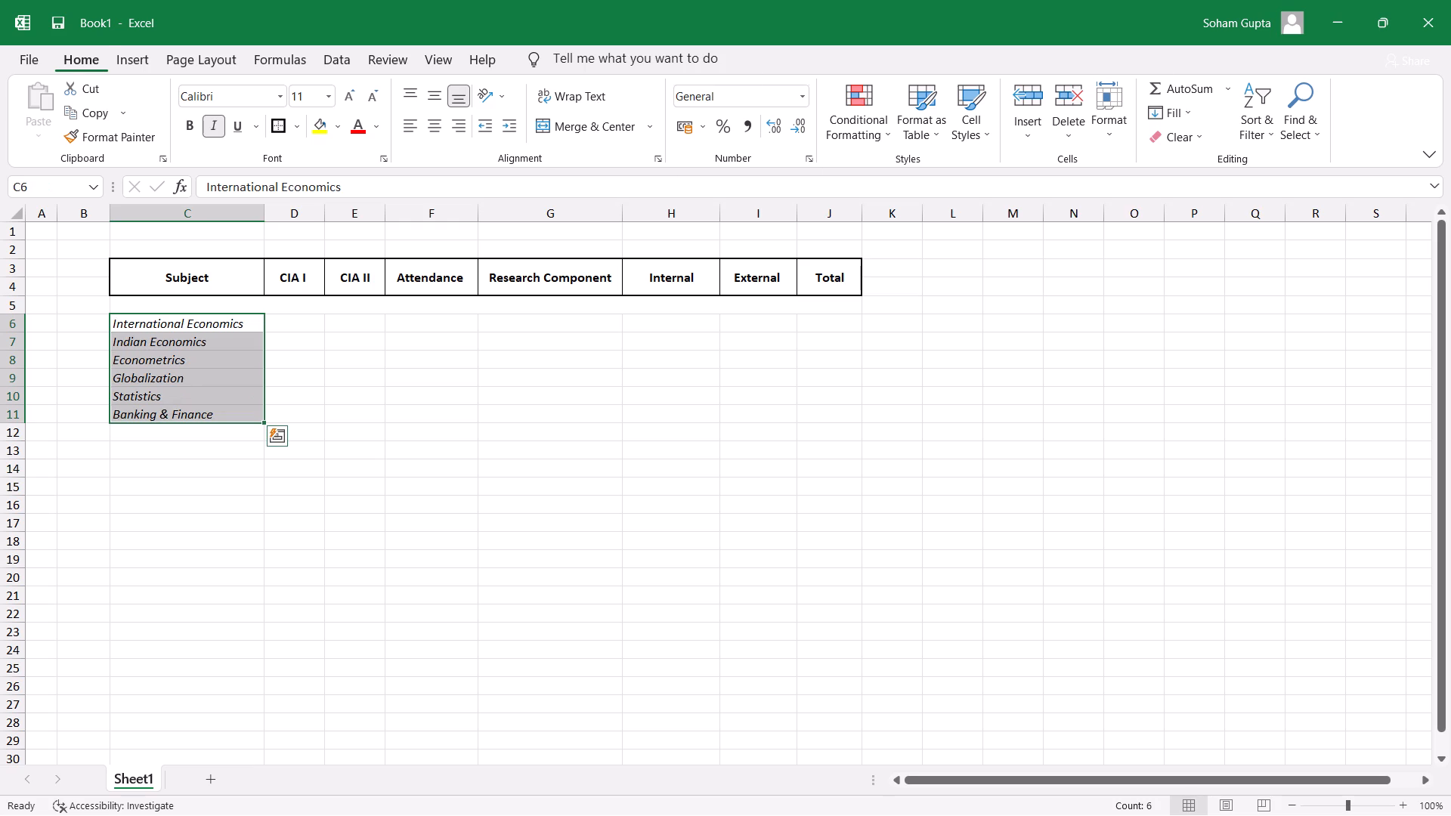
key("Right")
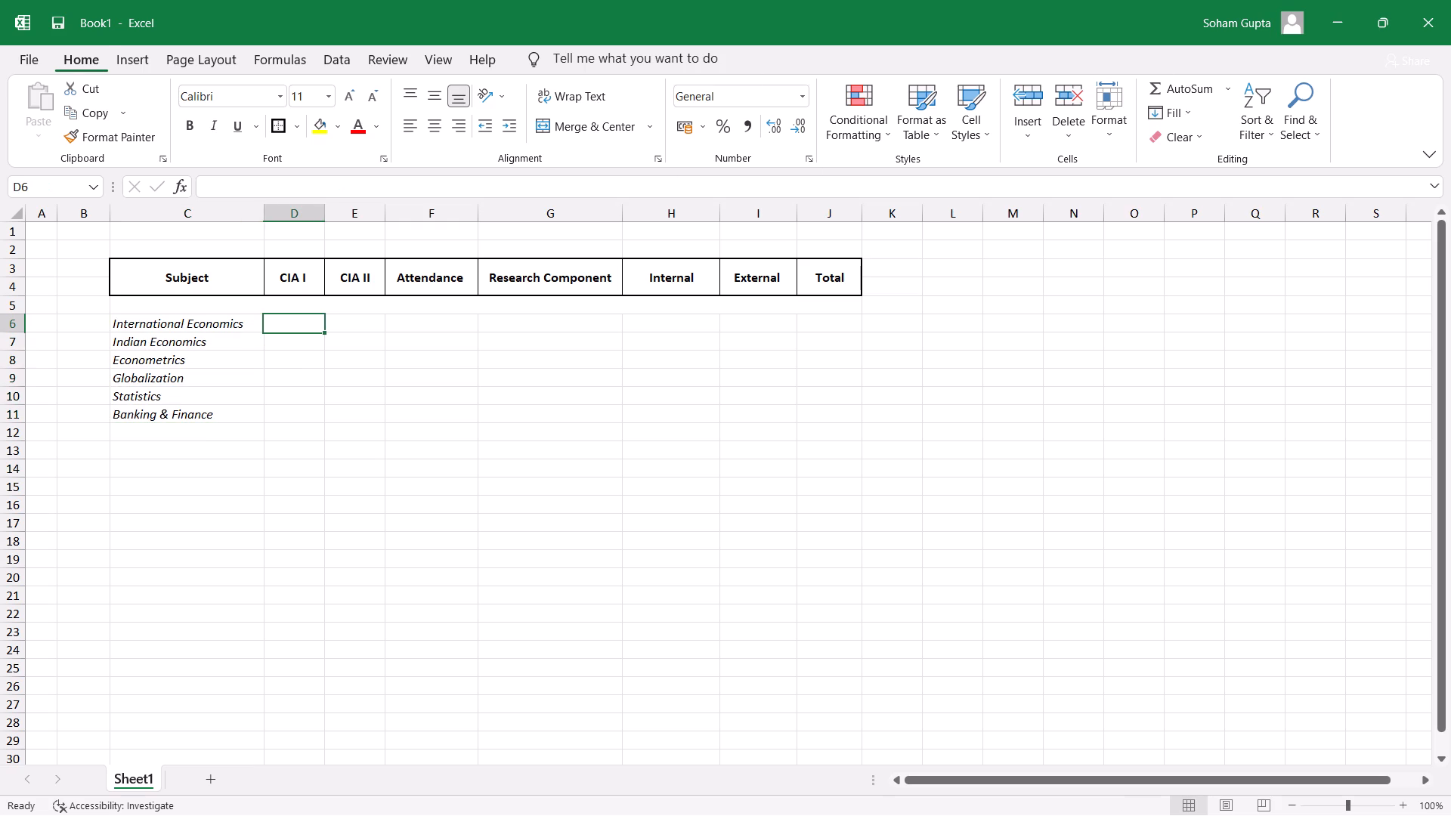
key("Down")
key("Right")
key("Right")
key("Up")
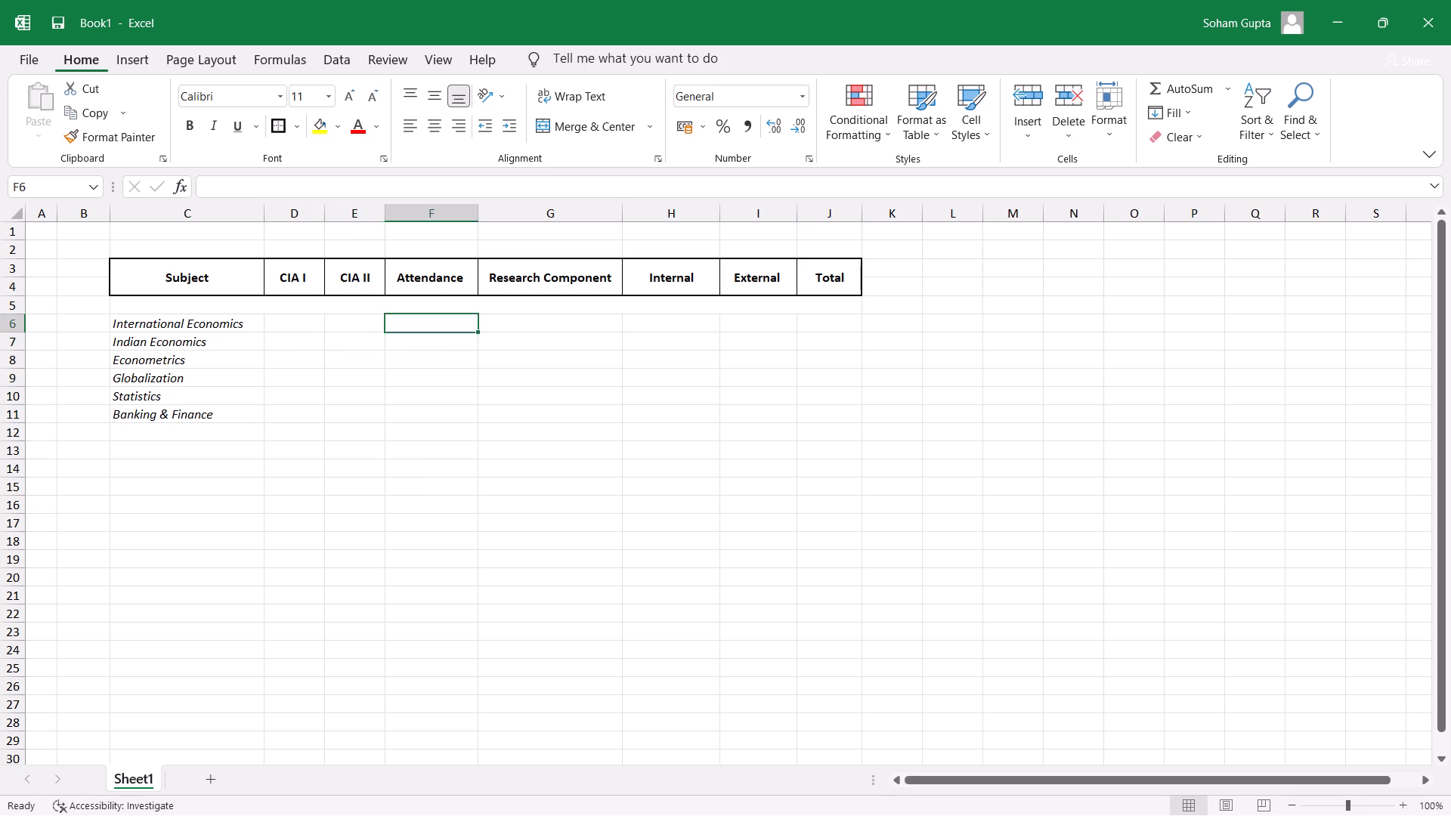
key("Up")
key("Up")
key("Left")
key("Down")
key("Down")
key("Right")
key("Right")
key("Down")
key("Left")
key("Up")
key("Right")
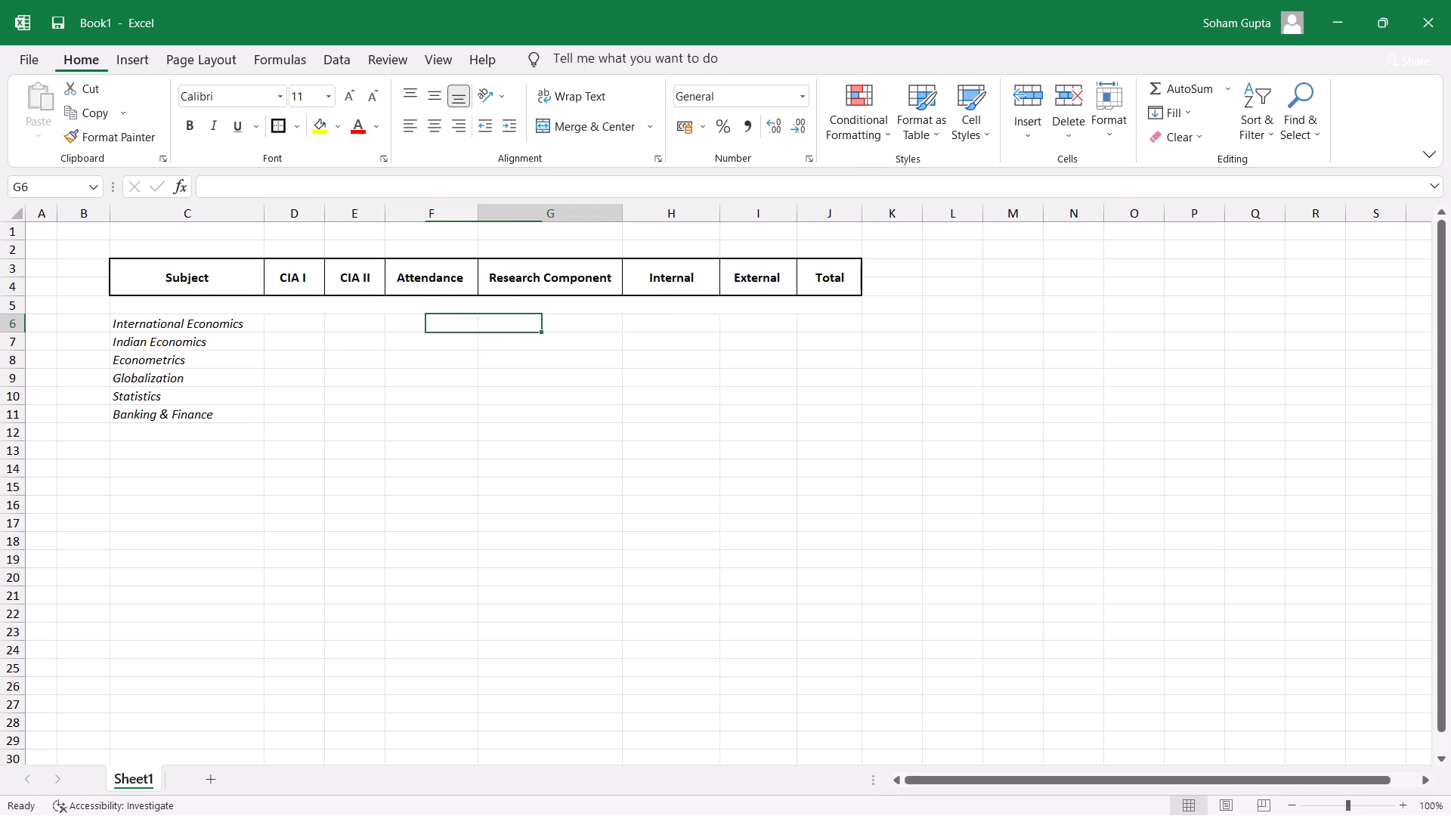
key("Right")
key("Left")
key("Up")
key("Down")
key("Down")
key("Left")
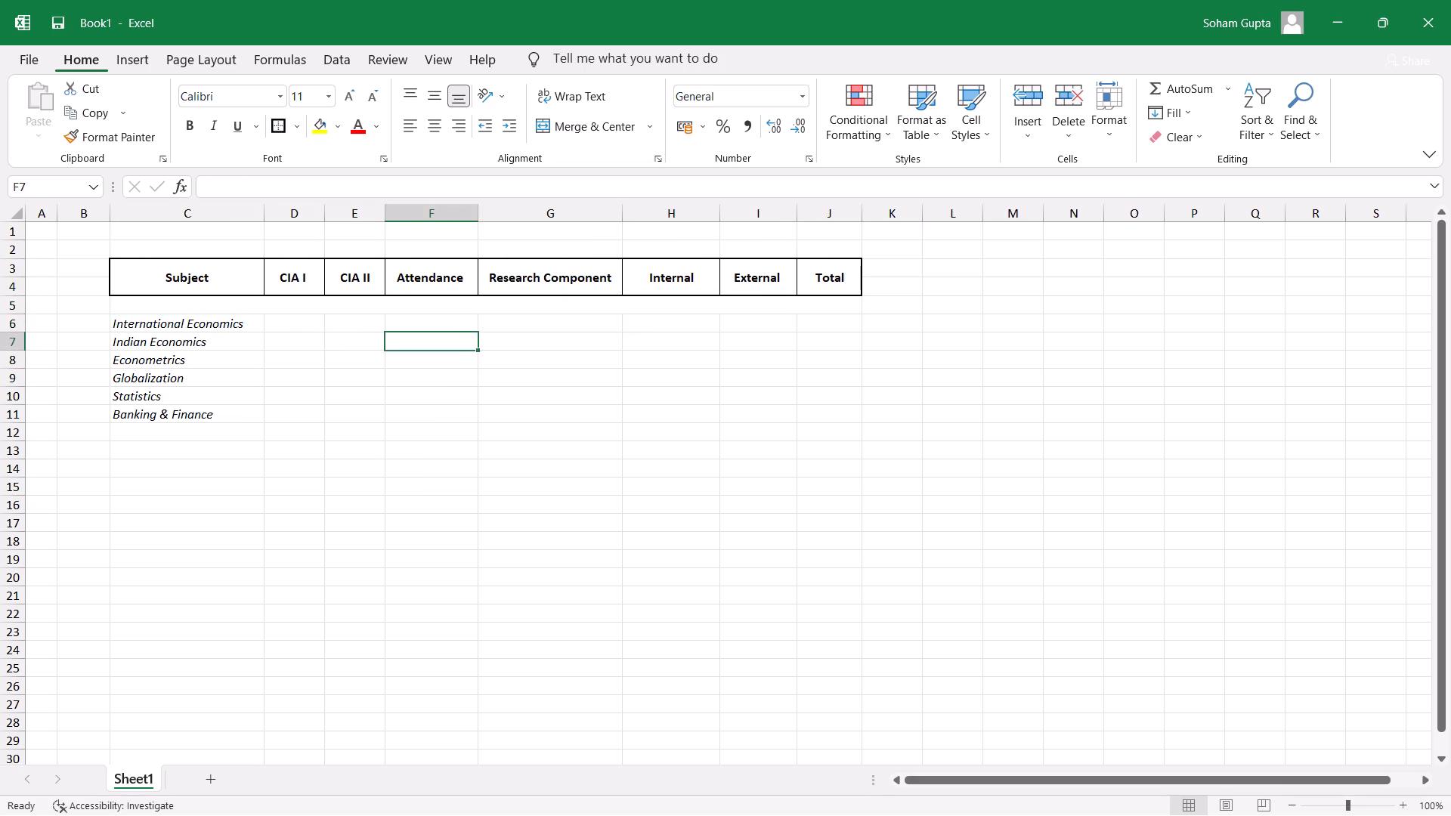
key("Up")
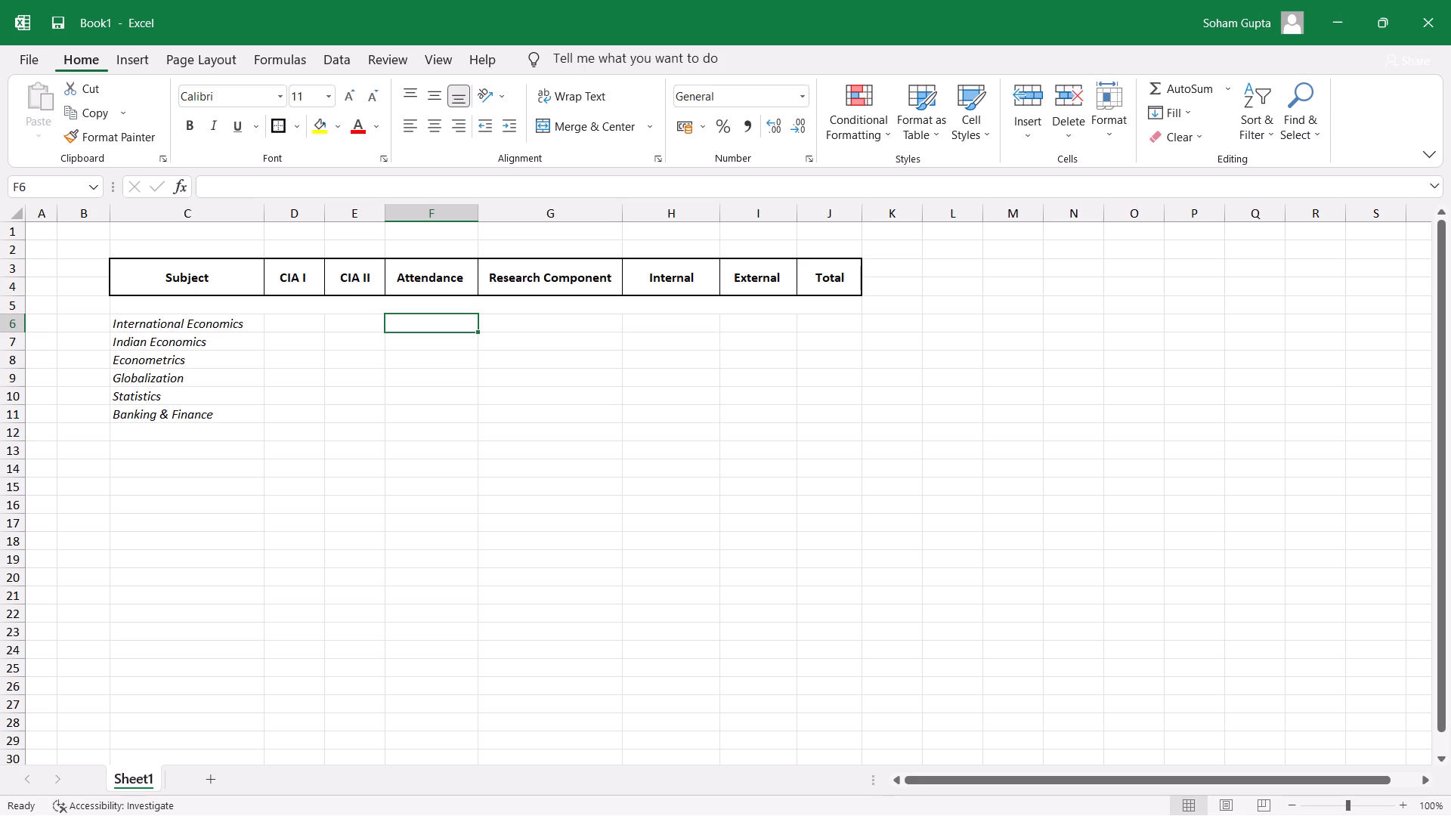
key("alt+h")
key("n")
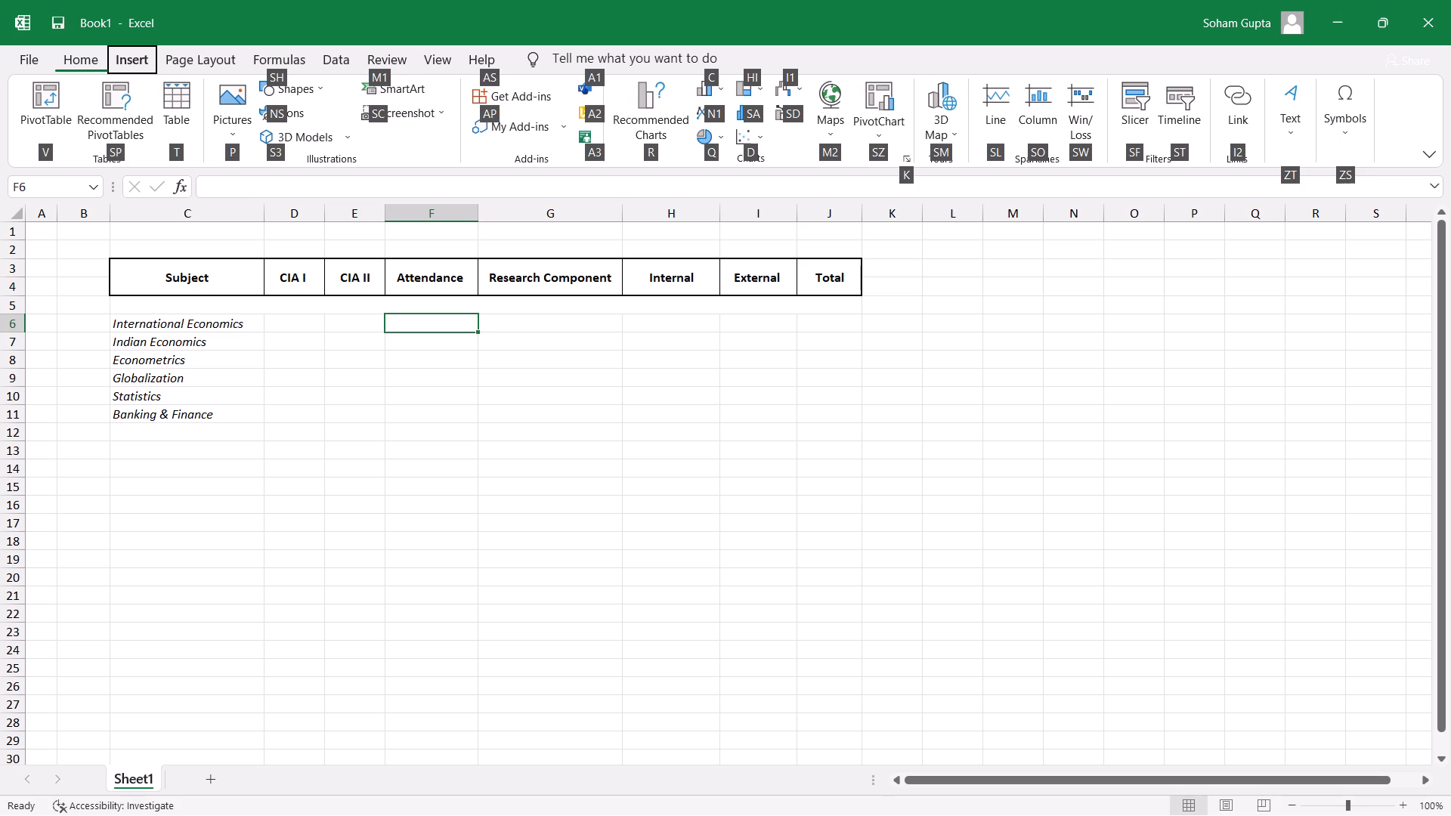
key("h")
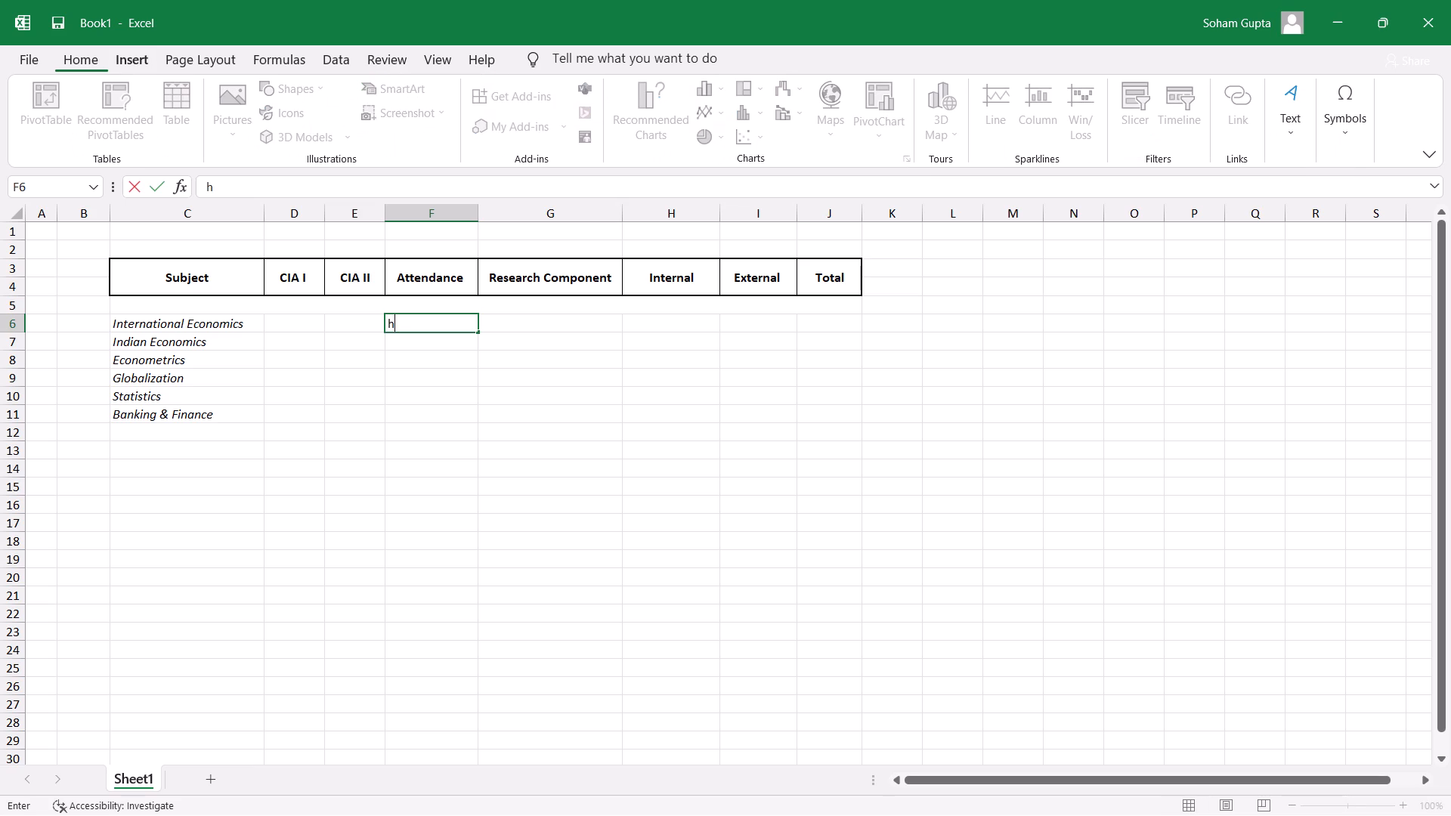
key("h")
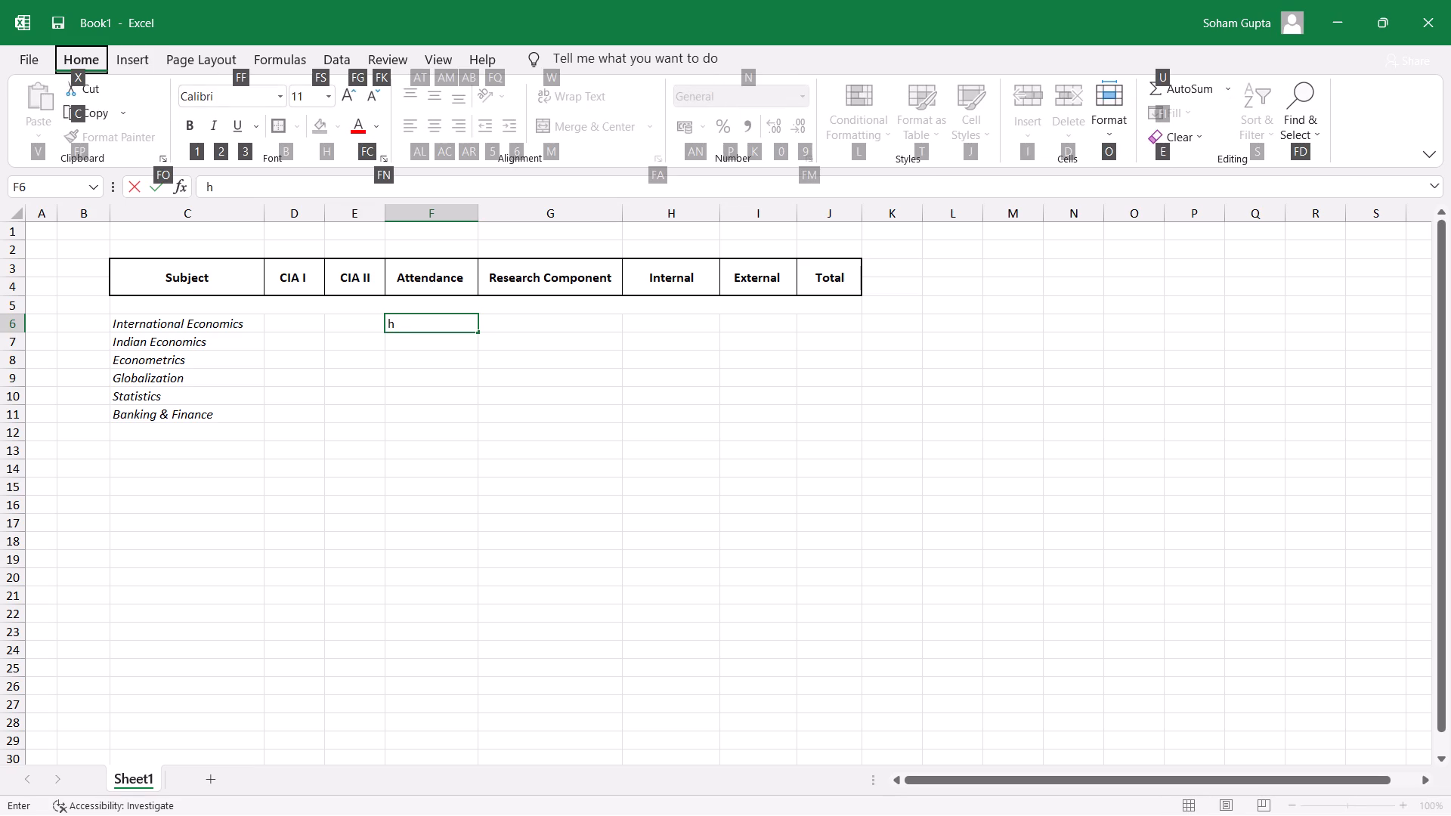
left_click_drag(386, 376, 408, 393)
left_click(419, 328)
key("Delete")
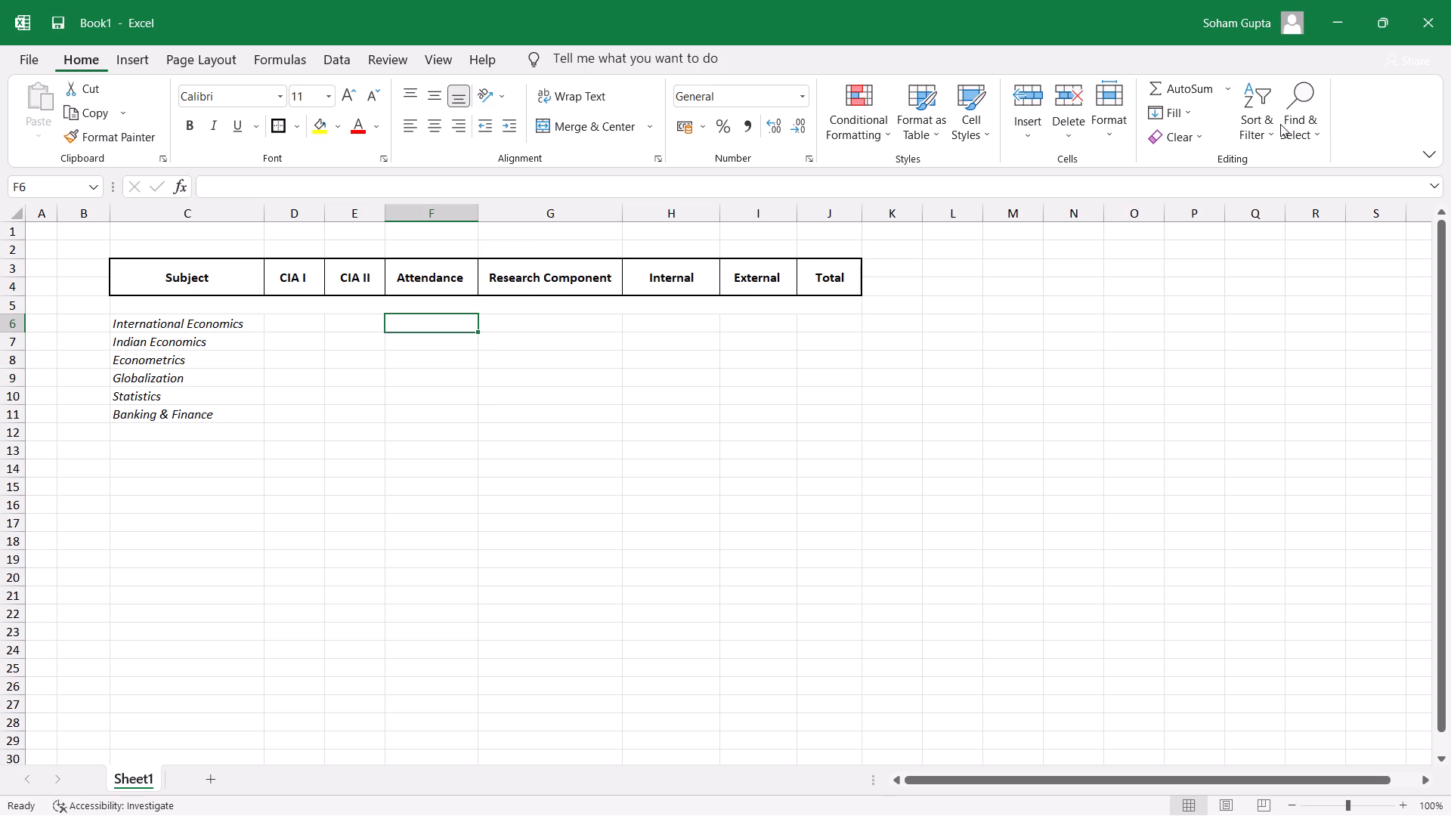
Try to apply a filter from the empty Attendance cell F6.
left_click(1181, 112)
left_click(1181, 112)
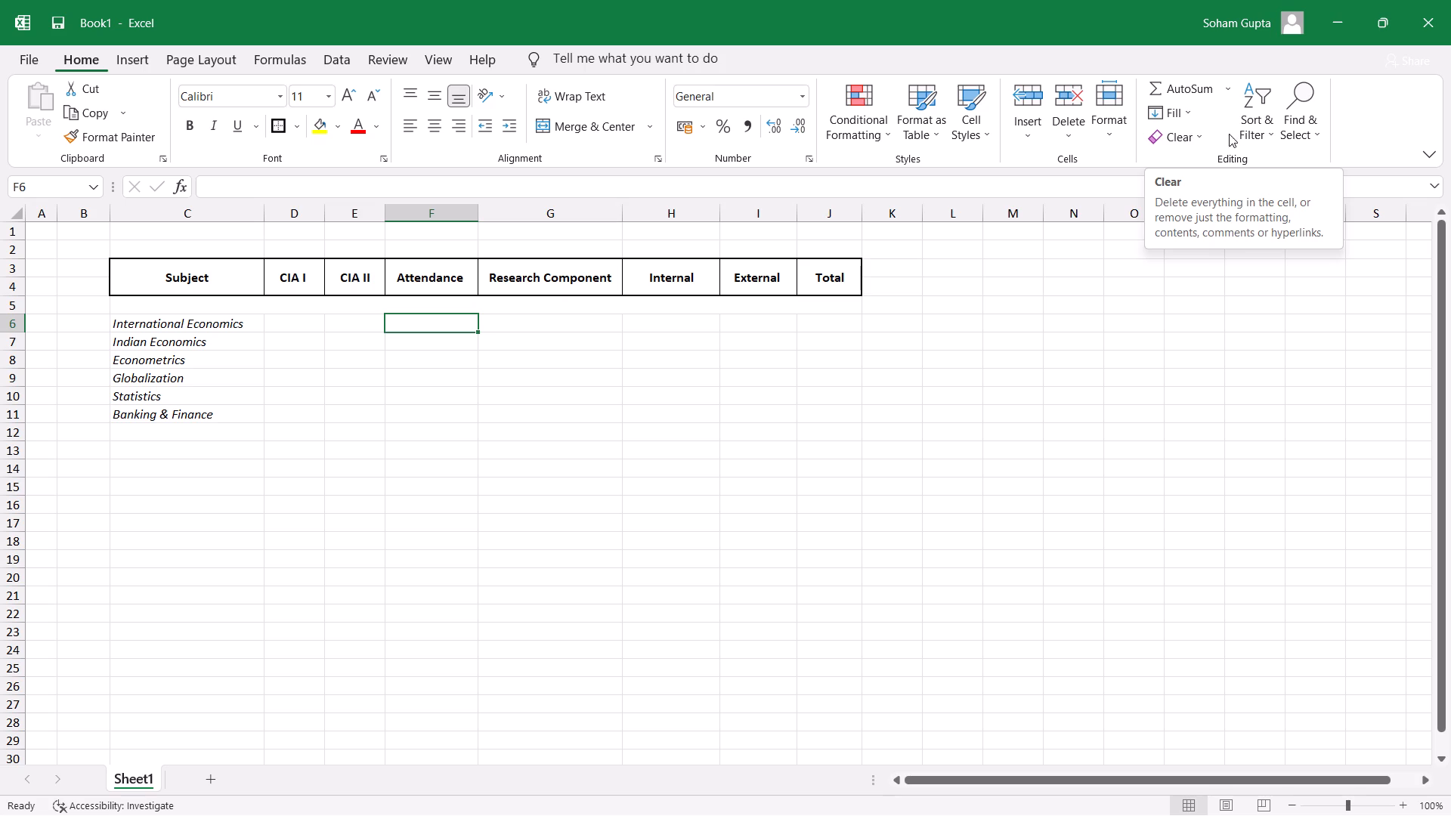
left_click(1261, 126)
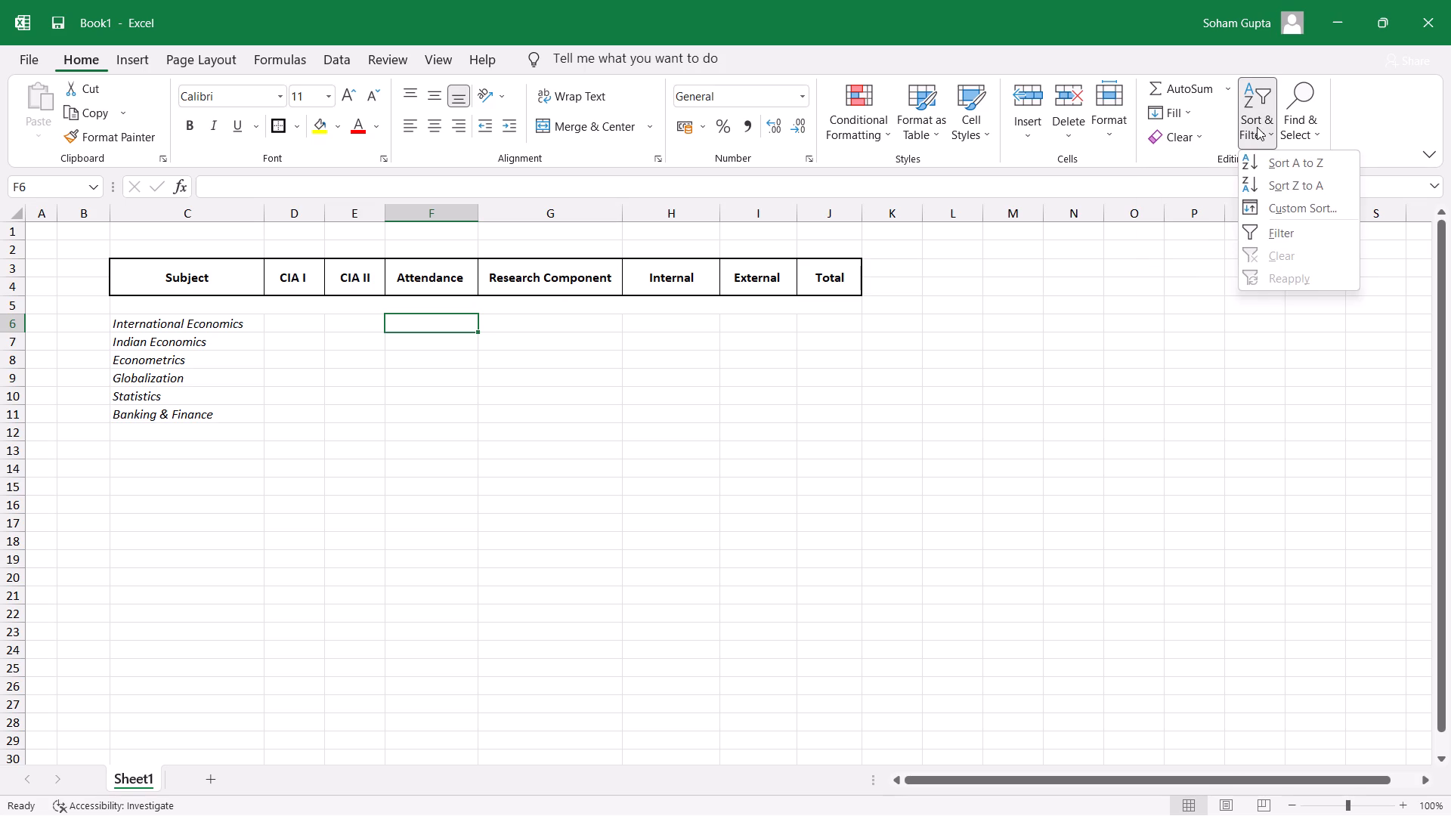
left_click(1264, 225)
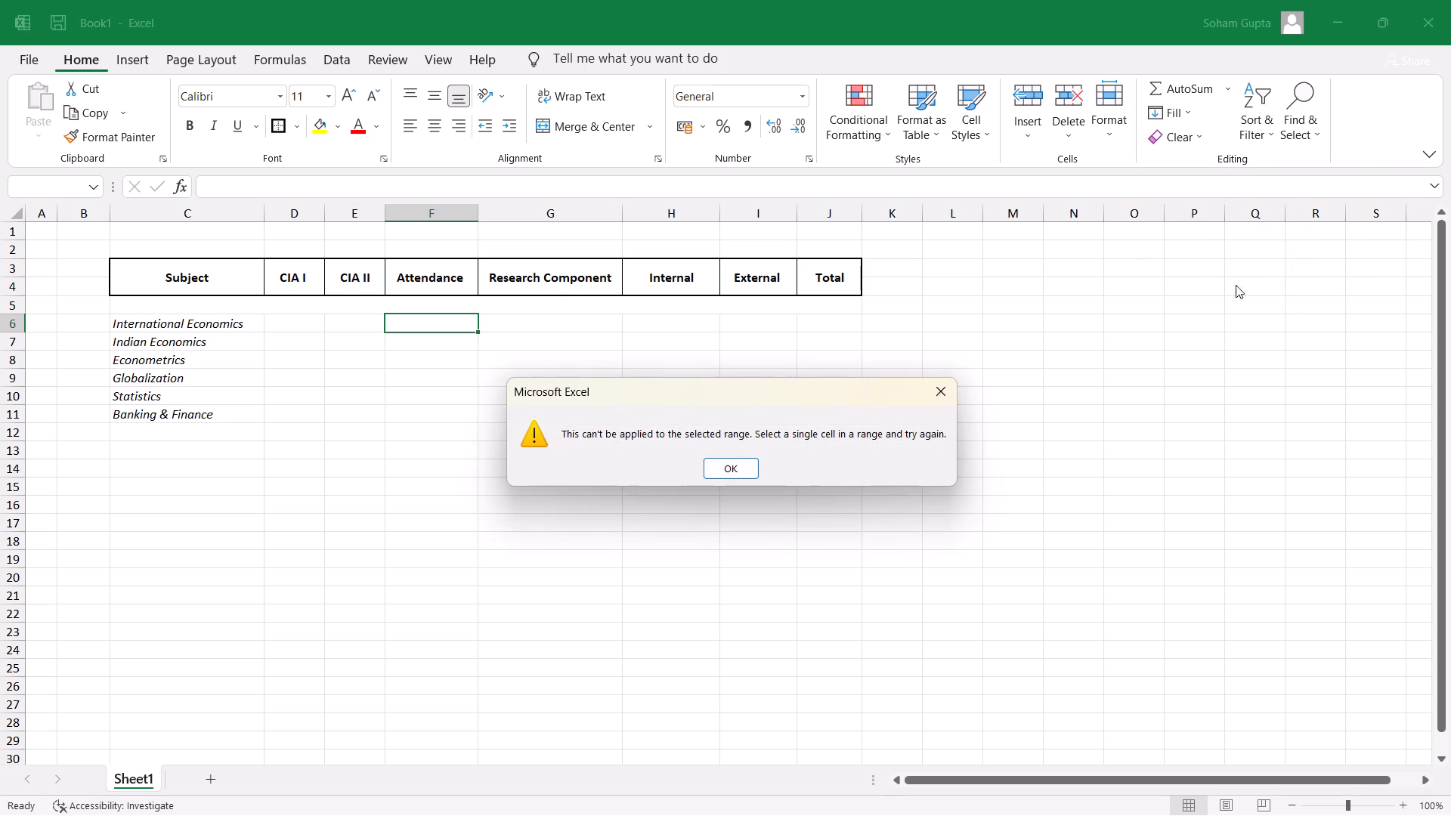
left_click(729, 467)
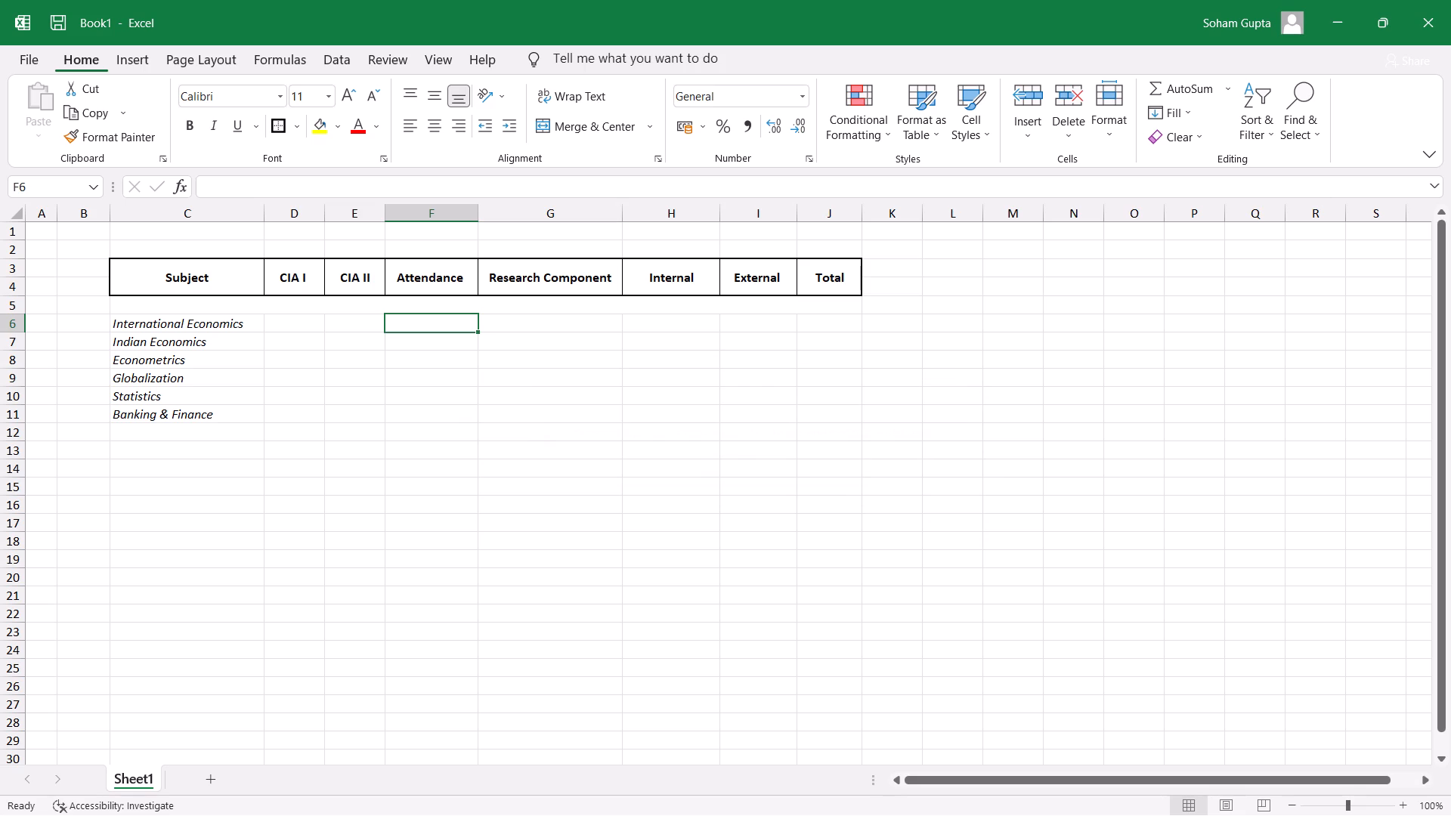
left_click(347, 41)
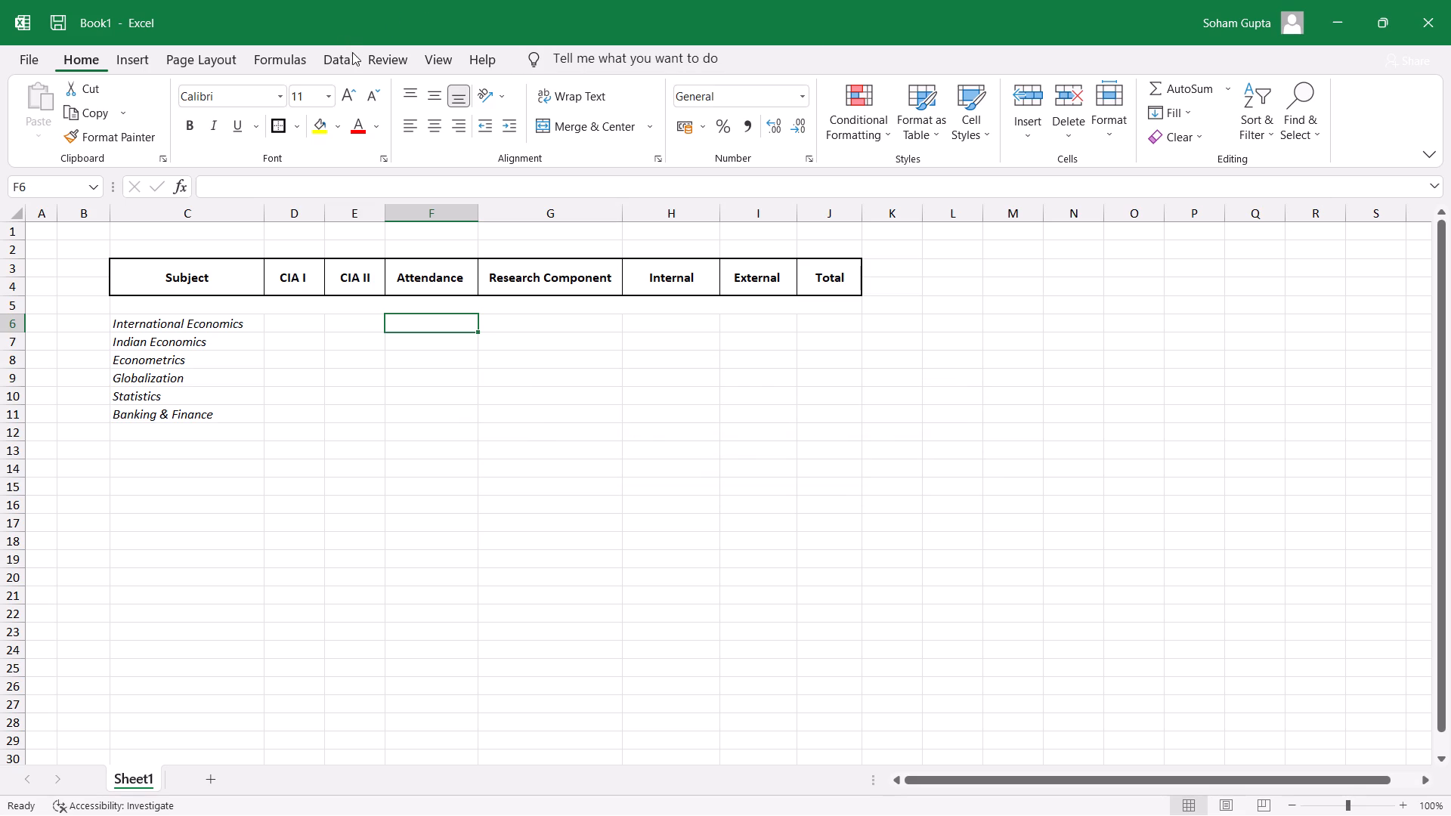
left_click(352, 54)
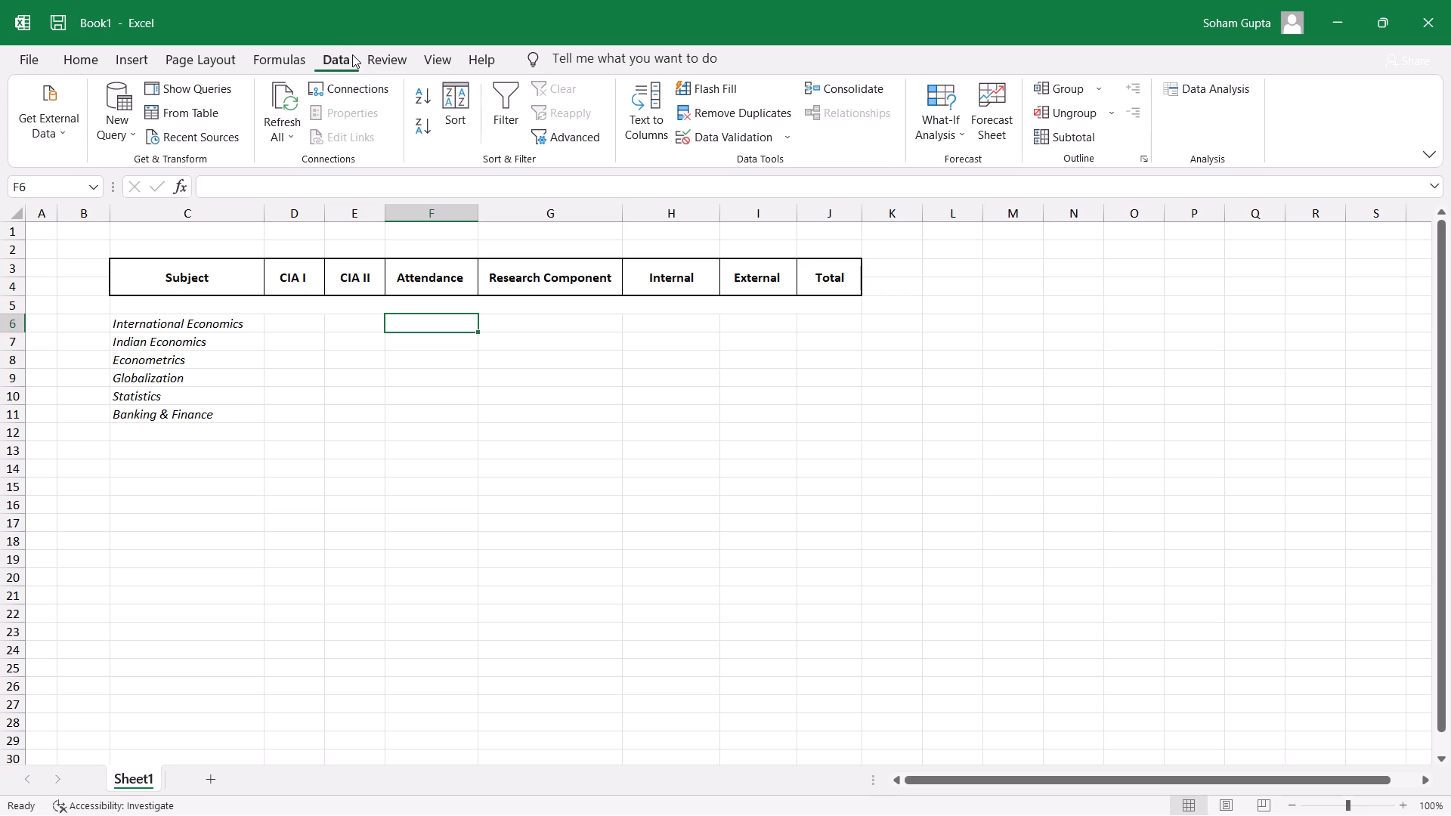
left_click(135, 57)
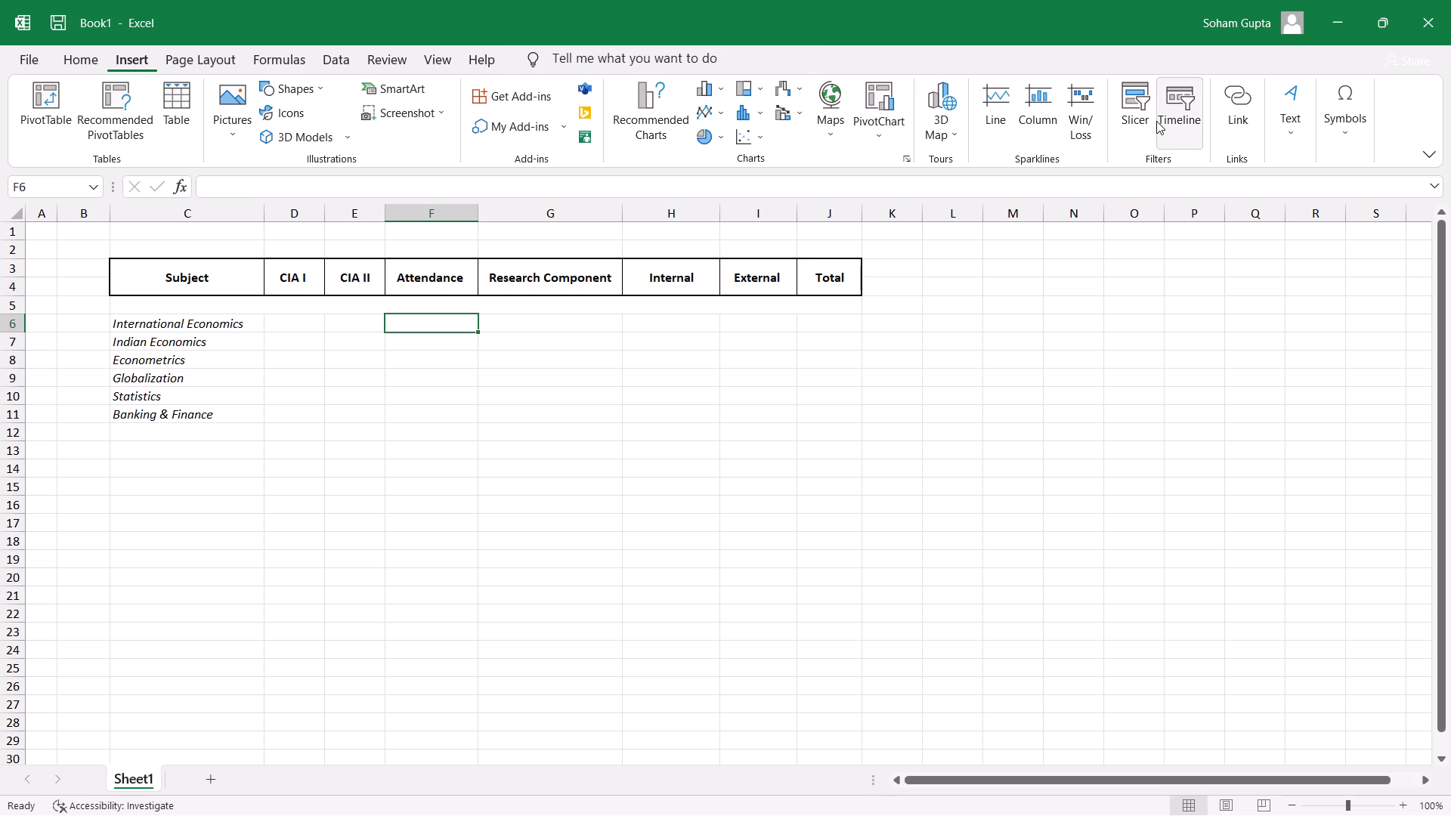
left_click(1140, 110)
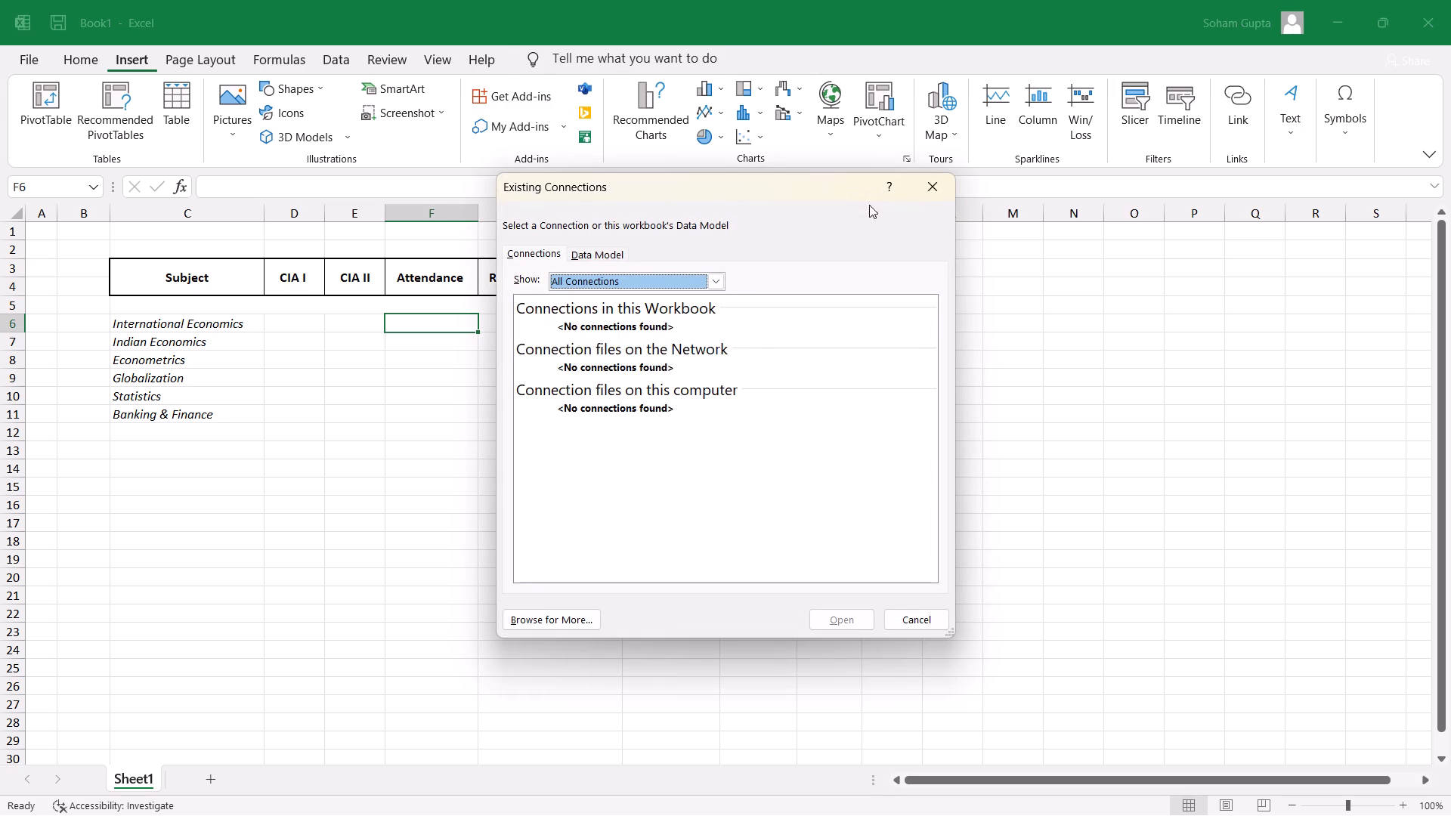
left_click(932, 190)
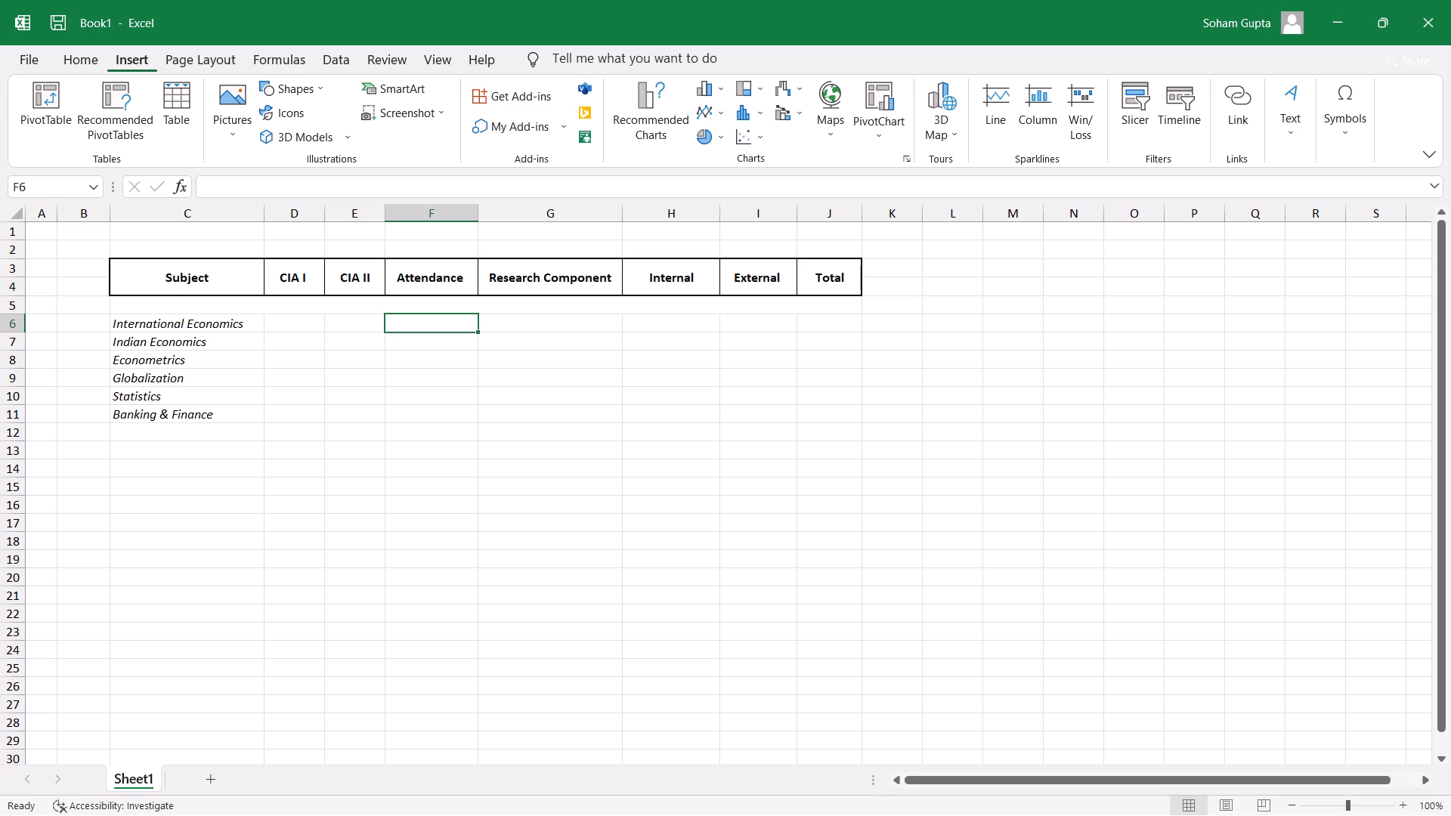
Start data validation on the Attendance cells F6:F11 and set the allowed input to List.
key("ctrl+shift+Down")
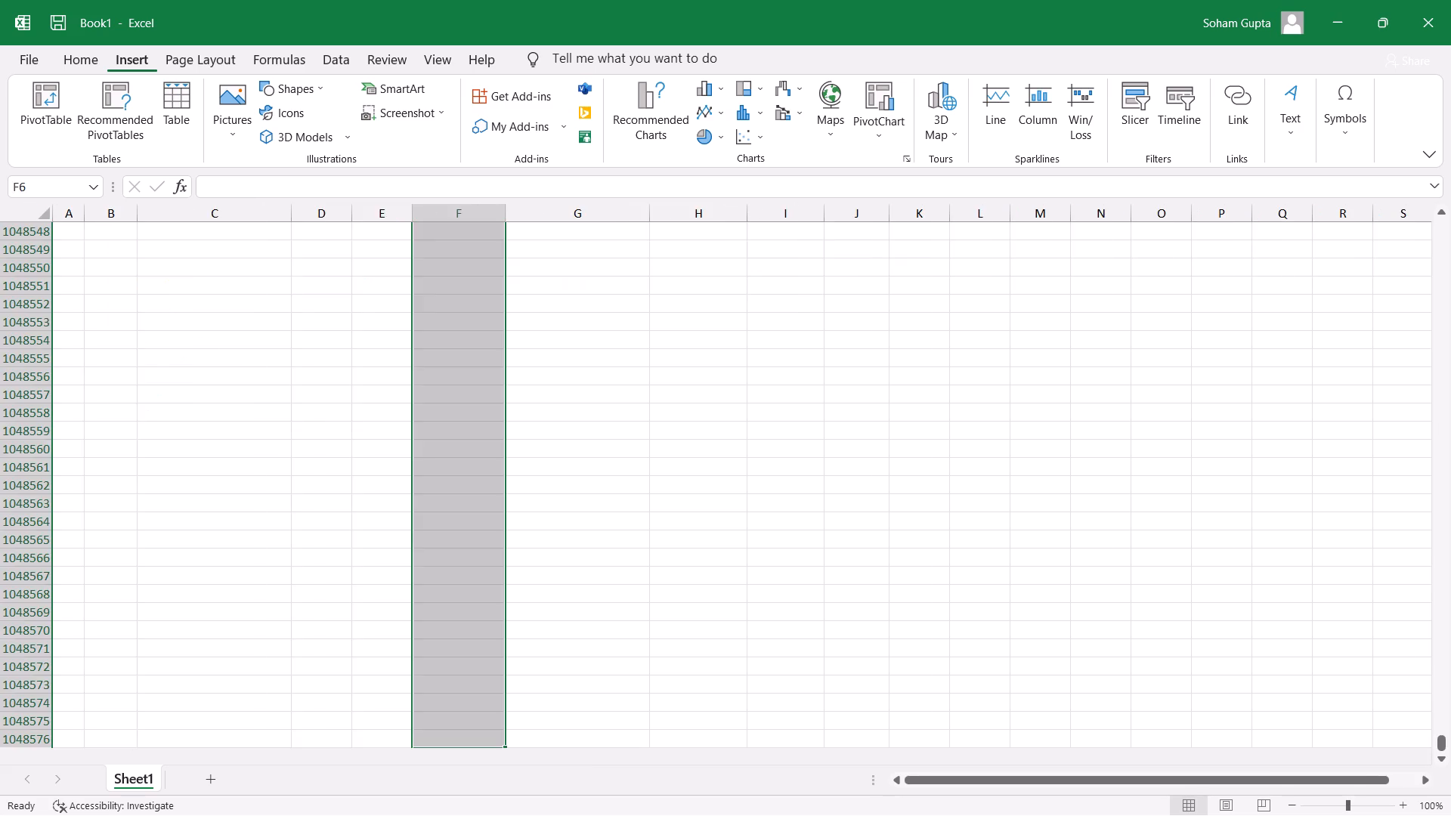
key("Up")
key("Up")
key("Down")
key("Down")
key("shift+Down")
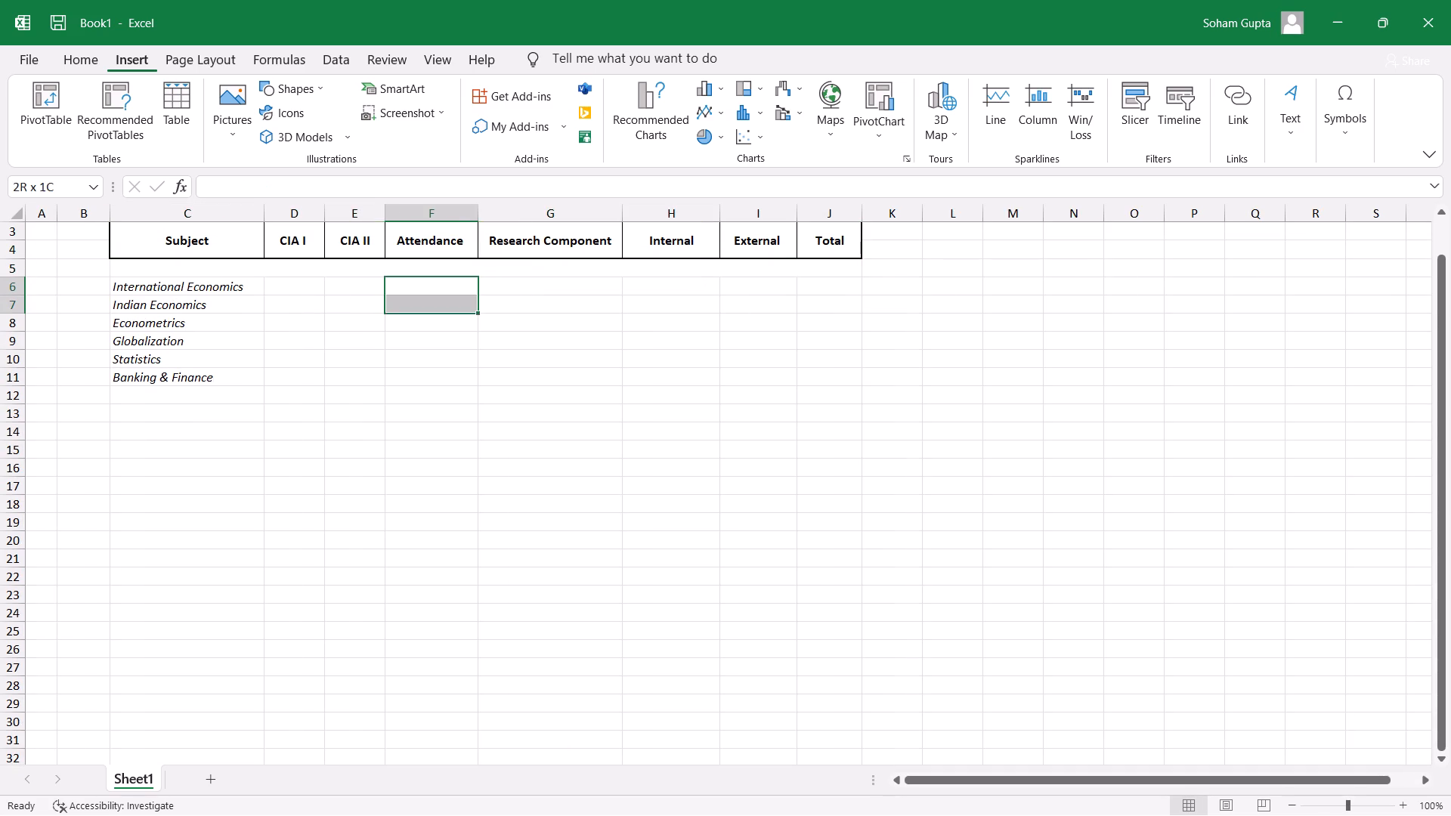
key("shift+Down")
key("shift+Down")
key("shift+Down")
key("shift+Down")
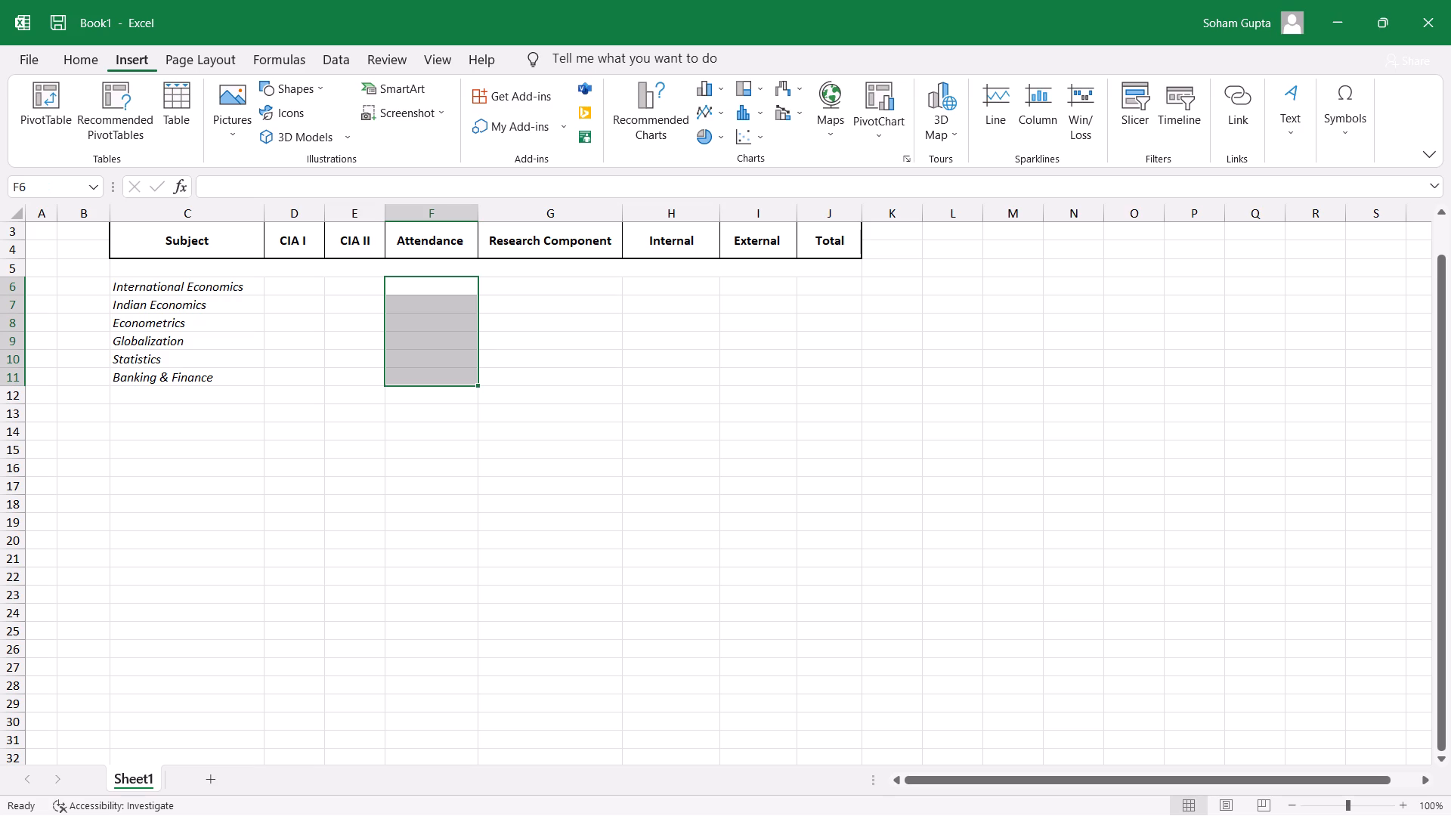
left_click(336, 52)
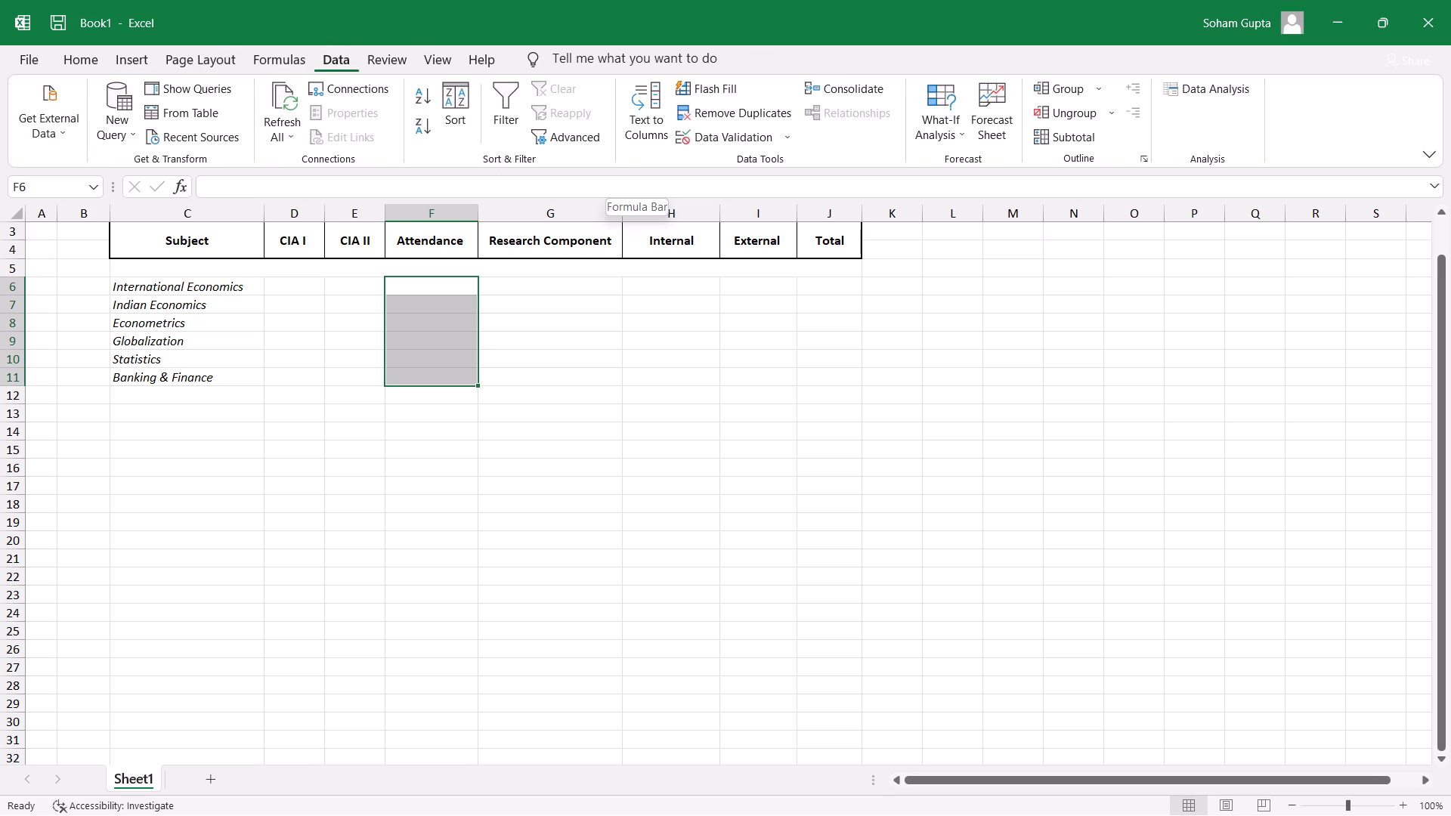
left_click(772, 131)
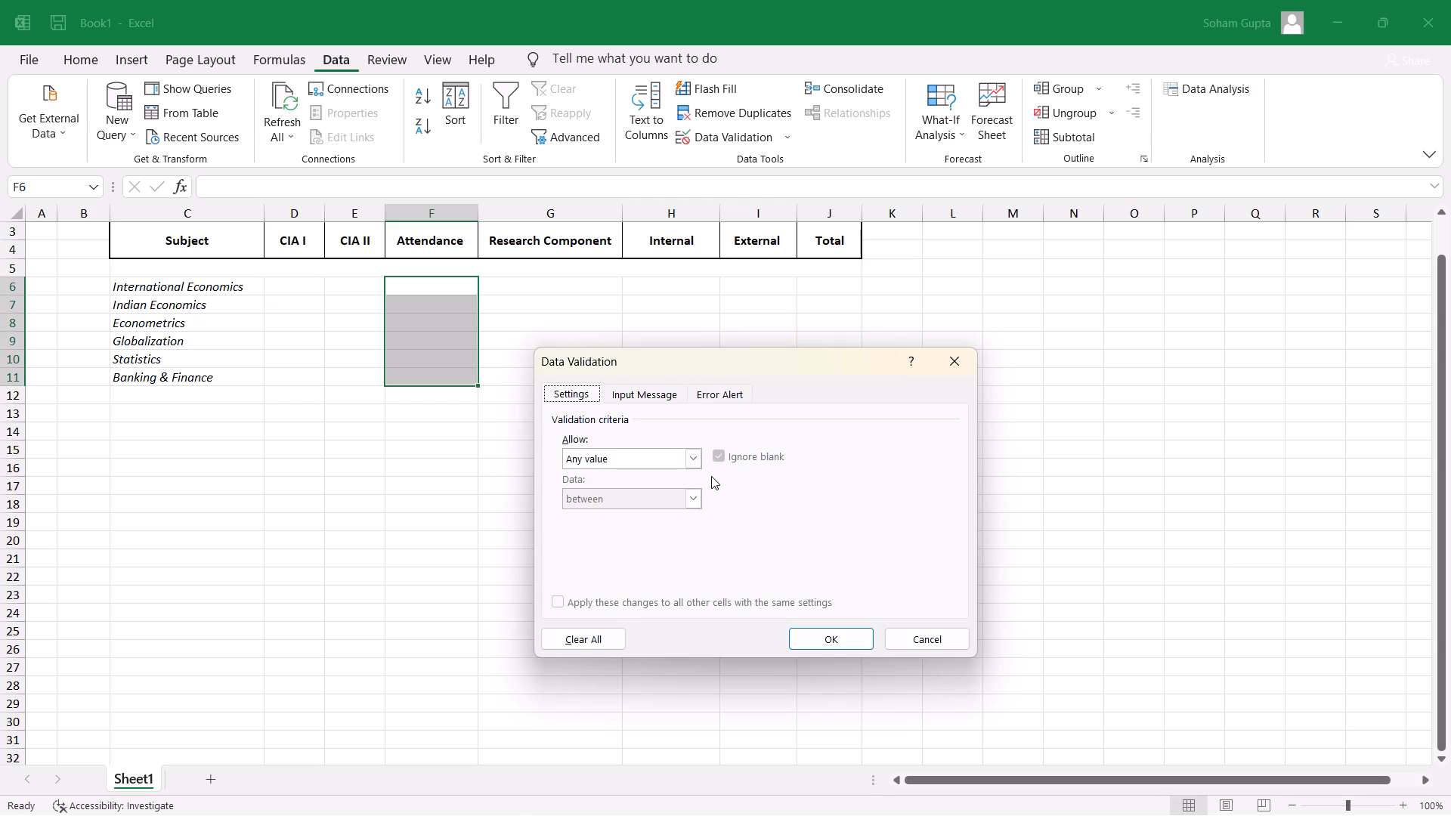
left_click(693, 459)
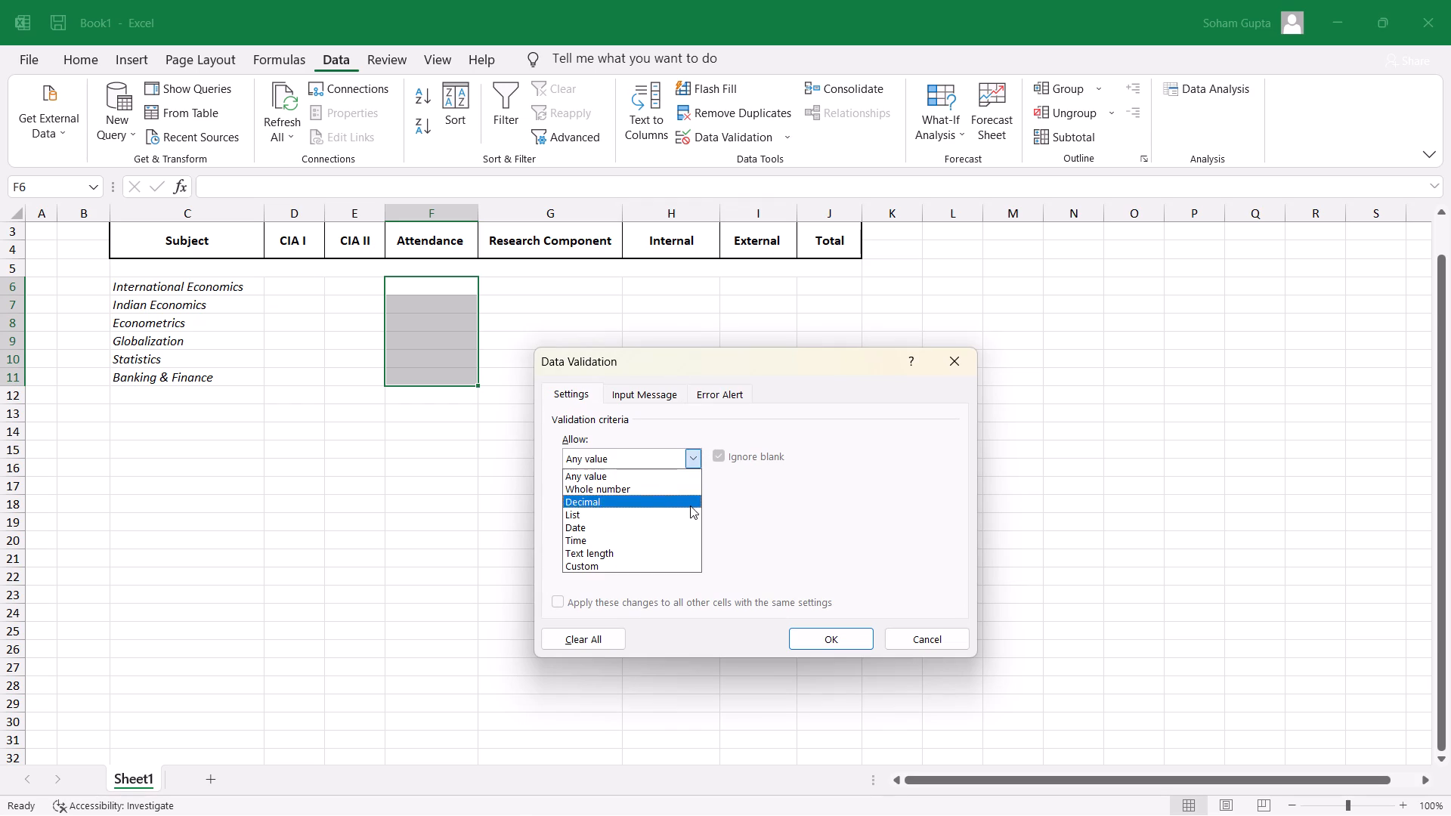
left_click(691, 512)
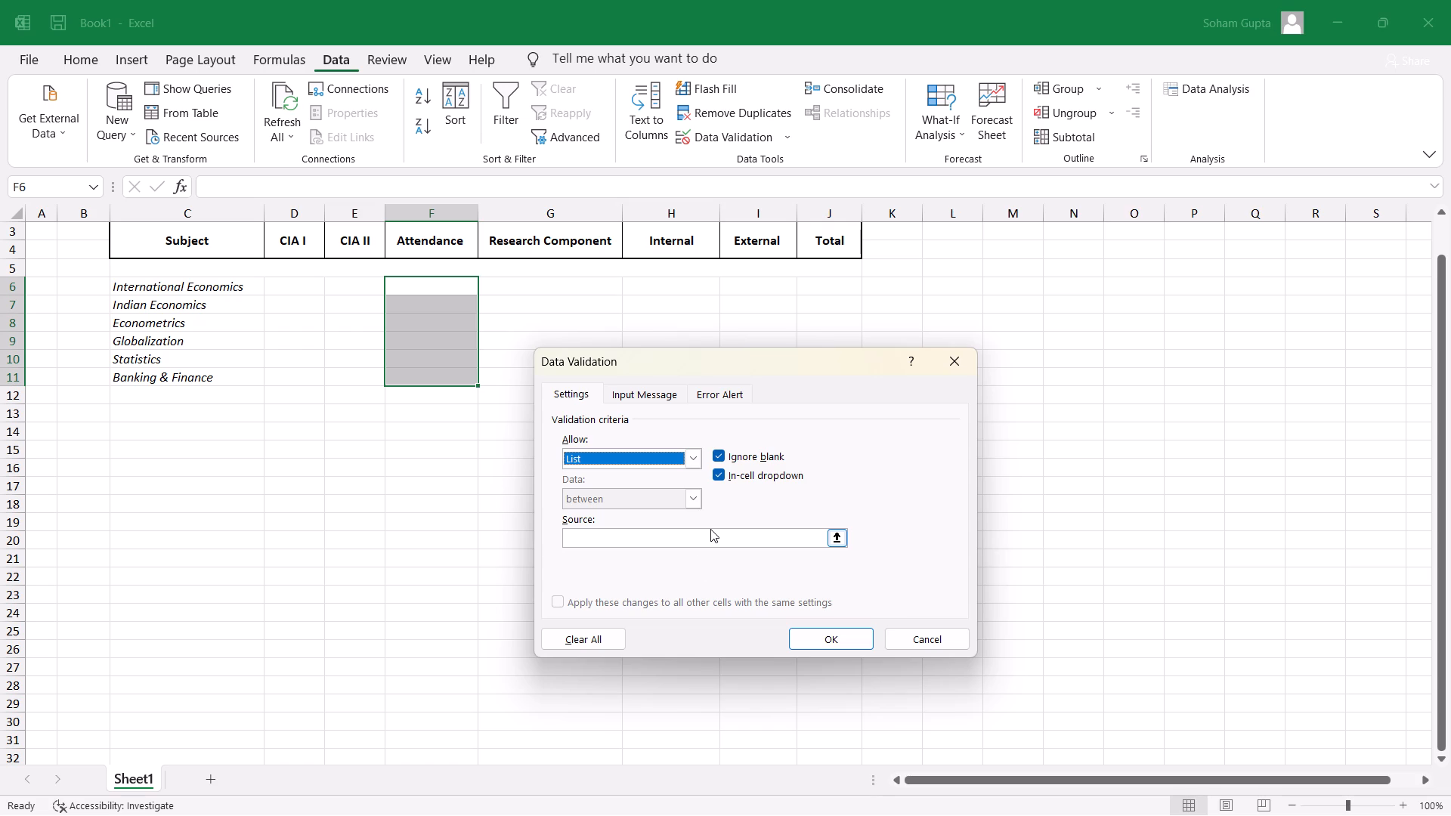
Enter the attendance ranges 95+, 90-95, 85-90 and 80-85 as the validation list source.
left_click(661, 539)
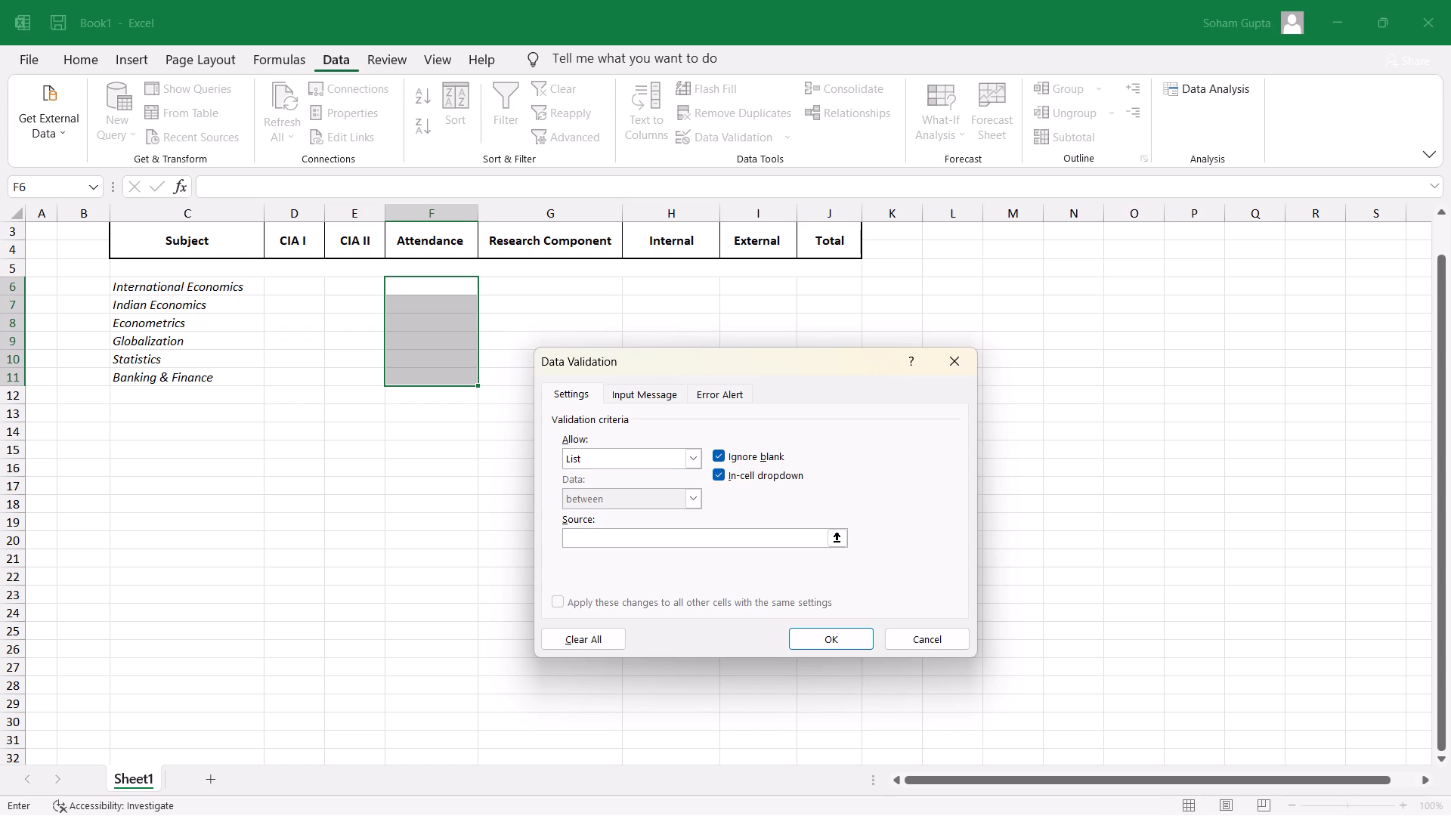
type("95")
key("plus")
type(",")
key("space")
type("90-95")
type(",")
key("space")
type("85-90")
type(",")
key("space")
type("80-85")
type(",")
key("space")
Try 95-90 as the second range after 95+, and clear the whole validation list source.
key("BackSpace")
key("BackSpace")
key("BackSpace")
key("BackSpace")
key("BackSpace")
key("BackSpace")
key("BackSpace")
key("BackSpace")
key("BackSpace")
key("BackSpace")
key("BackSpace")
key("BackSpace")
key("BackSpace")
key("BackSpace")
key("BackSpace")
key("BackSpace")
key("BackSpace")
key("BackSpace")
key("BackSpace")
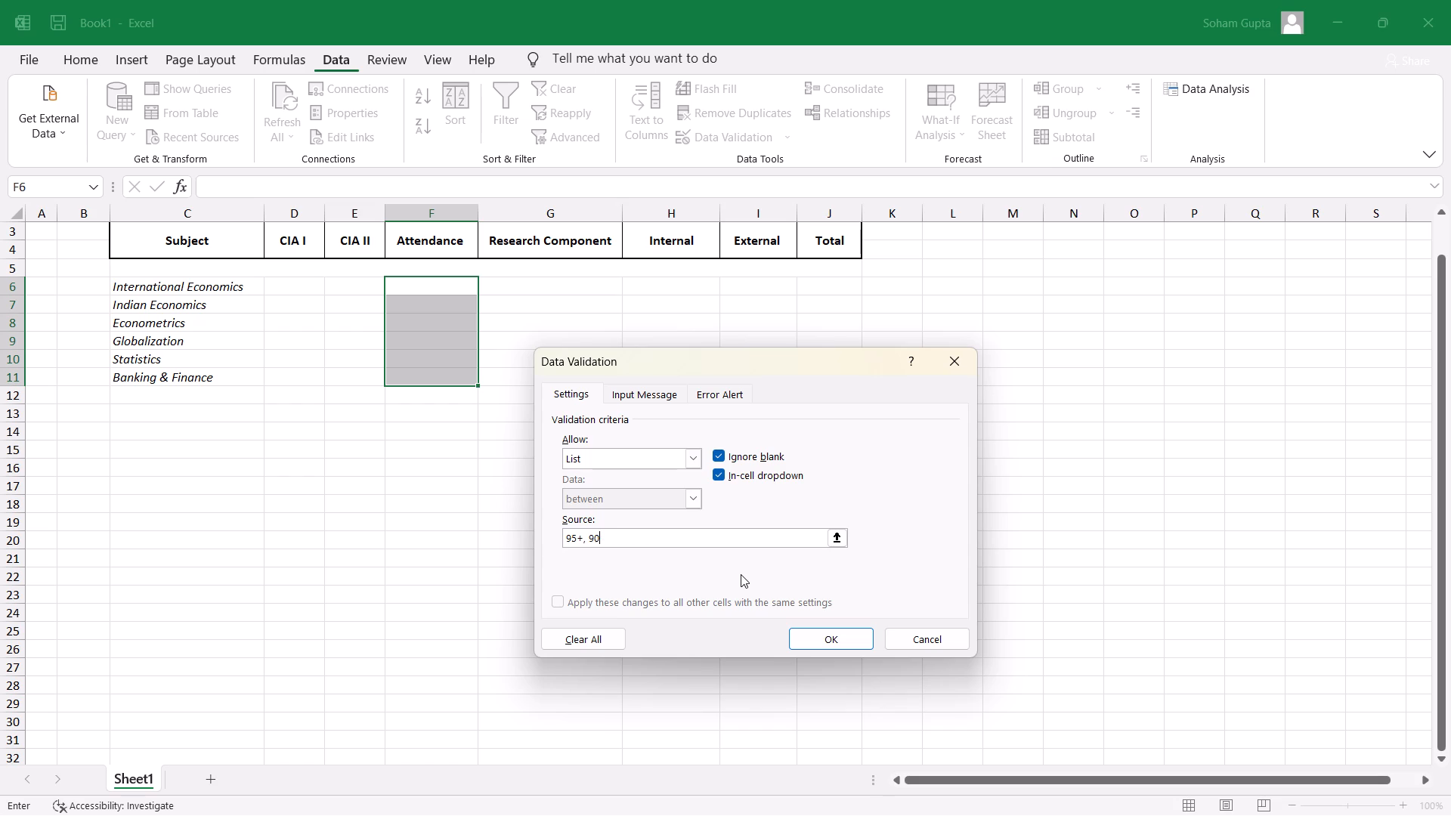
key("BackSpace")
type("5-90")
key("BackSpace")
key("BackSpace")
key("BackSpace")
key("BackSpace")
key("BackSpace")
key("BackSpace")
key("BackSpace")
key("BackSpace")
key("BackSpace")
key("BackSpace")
Set the list source to 75-80, 80-85, 85-90, 90-95, 95+ and apply the validation to F6:F11.
type("75-")
type("80")
type(",")
key("space")
type("80-85")
type(",")
key("space")
type("85-")
type("90, 90-95")
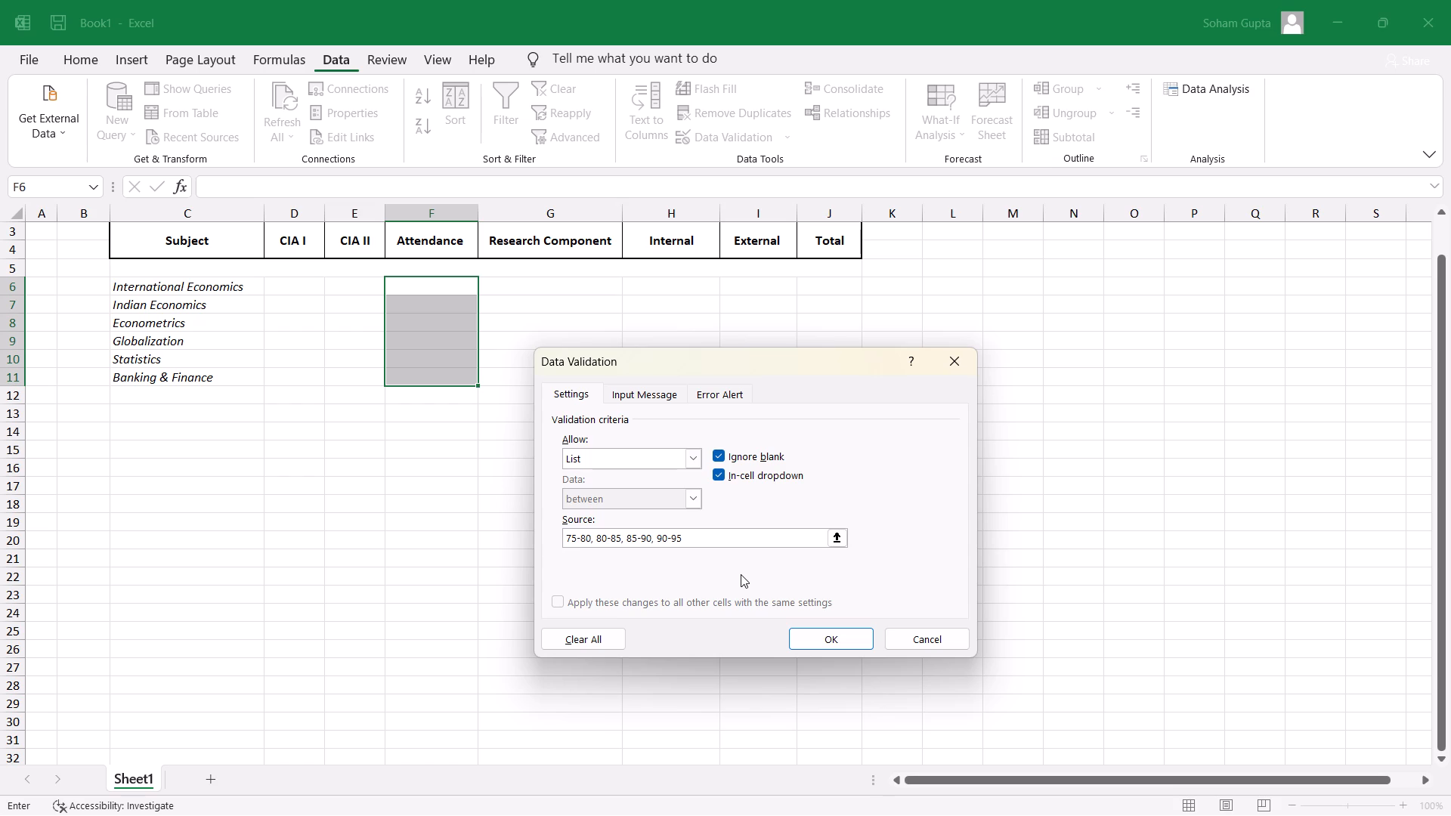
type(", 95+")
left_click(847, 633)
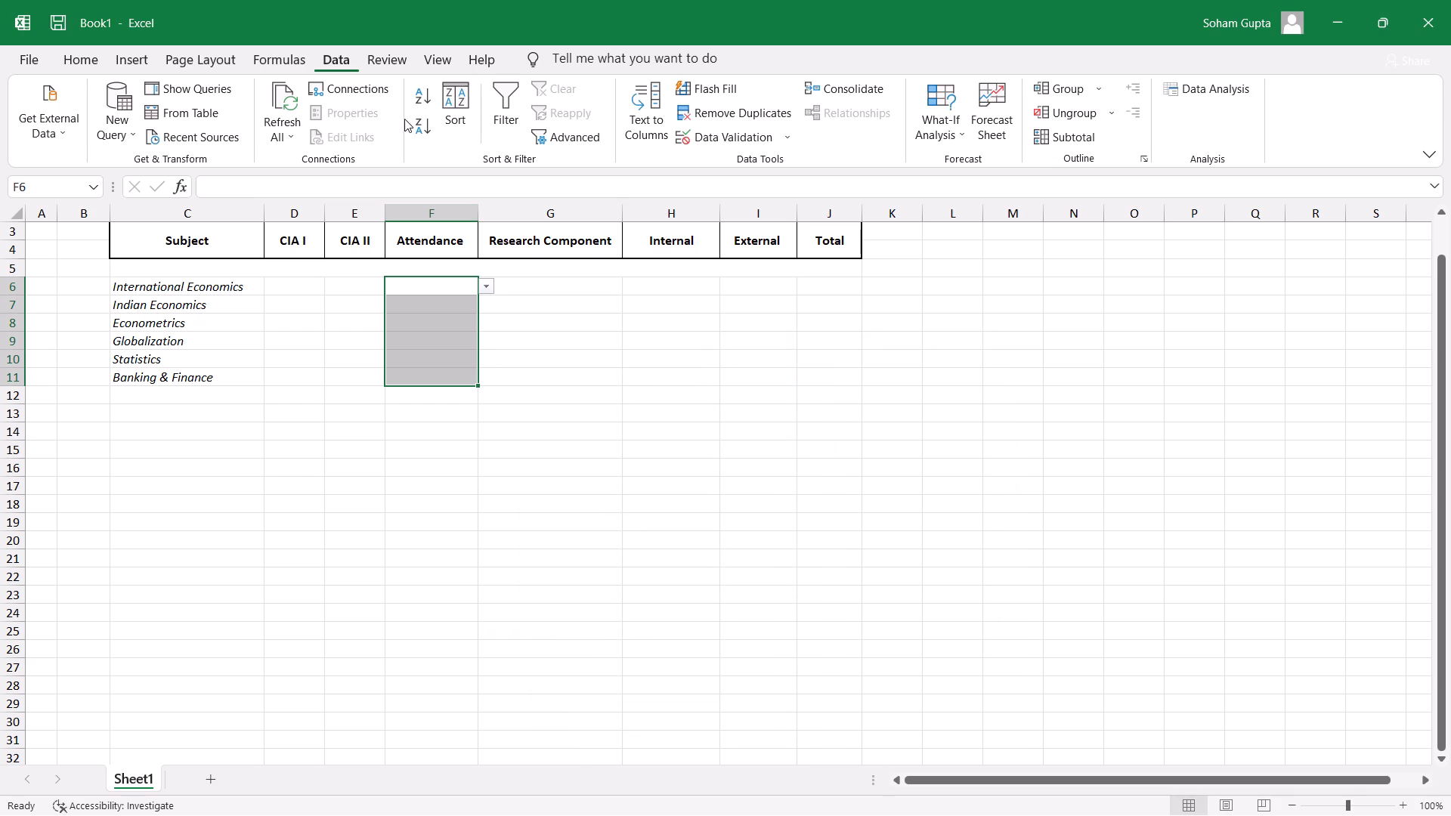
Fill the Attendance dropdown cell F6 down through F11.
left_click(487, 286)
left_click(485, 284)
left_click(505, 320)
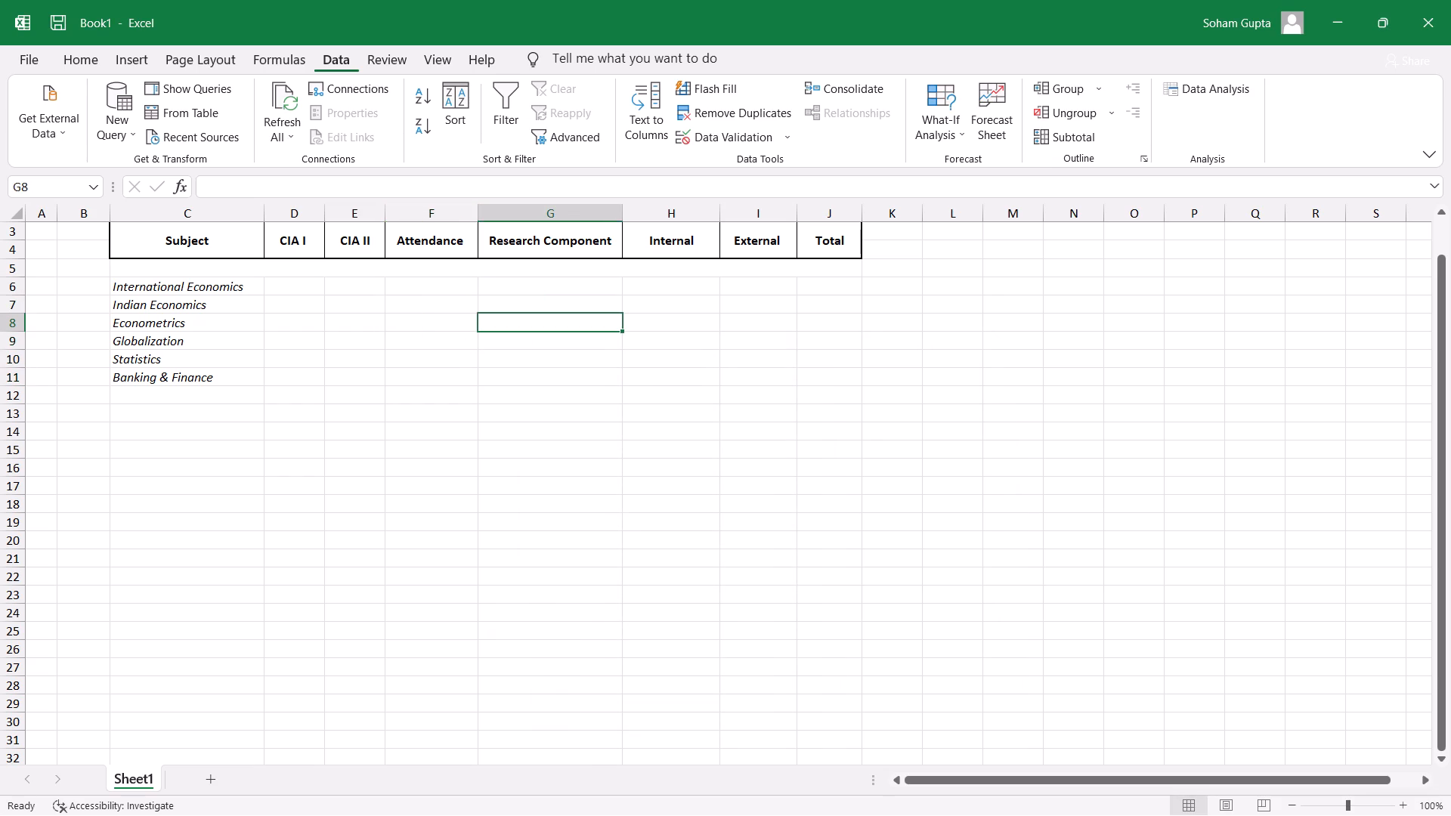
left_click(450, 289)
key("shift+Down")
key("shift+Down")
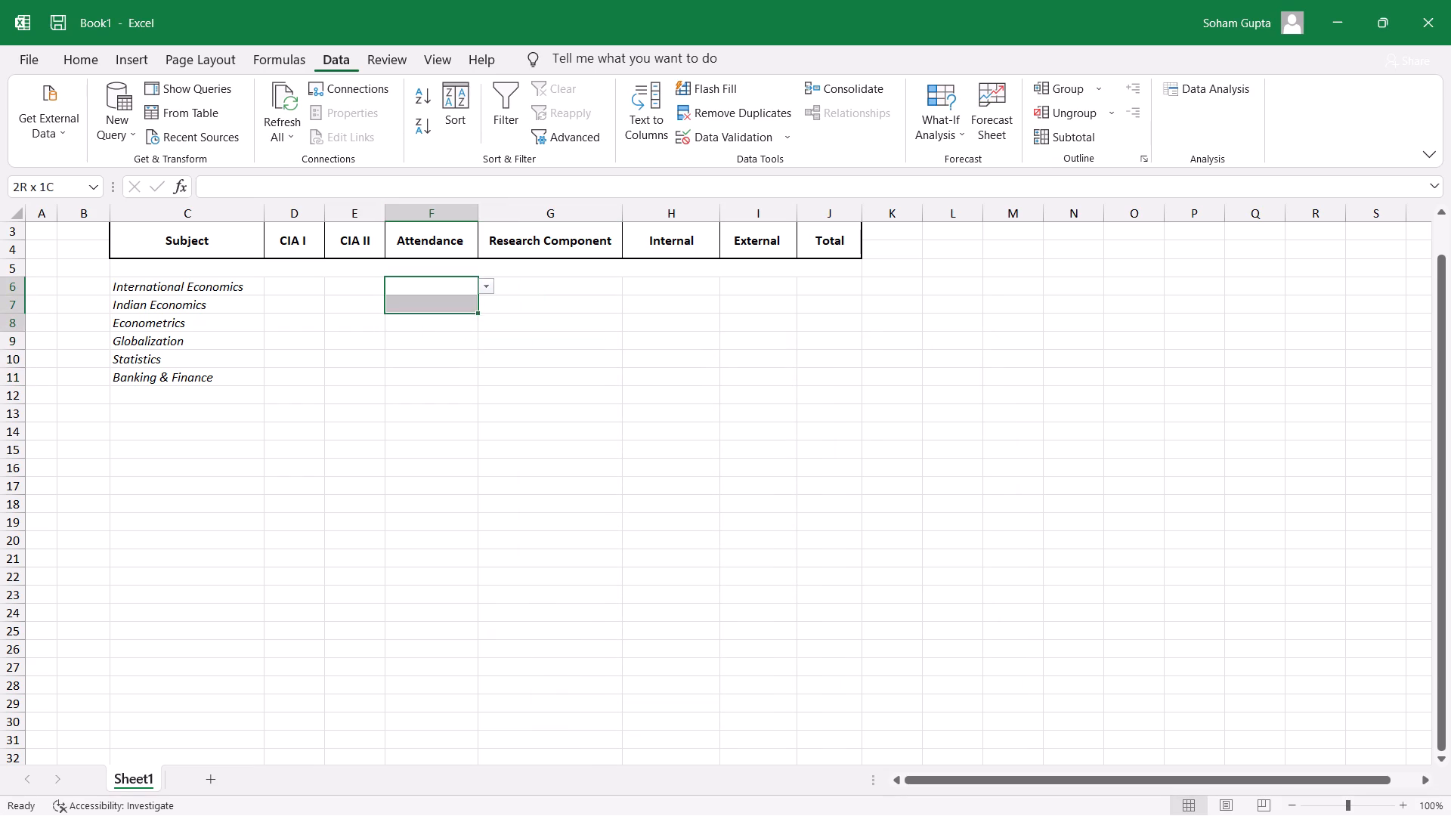
key("shift+Down")
key("shift+Down")
key("shift+Down")
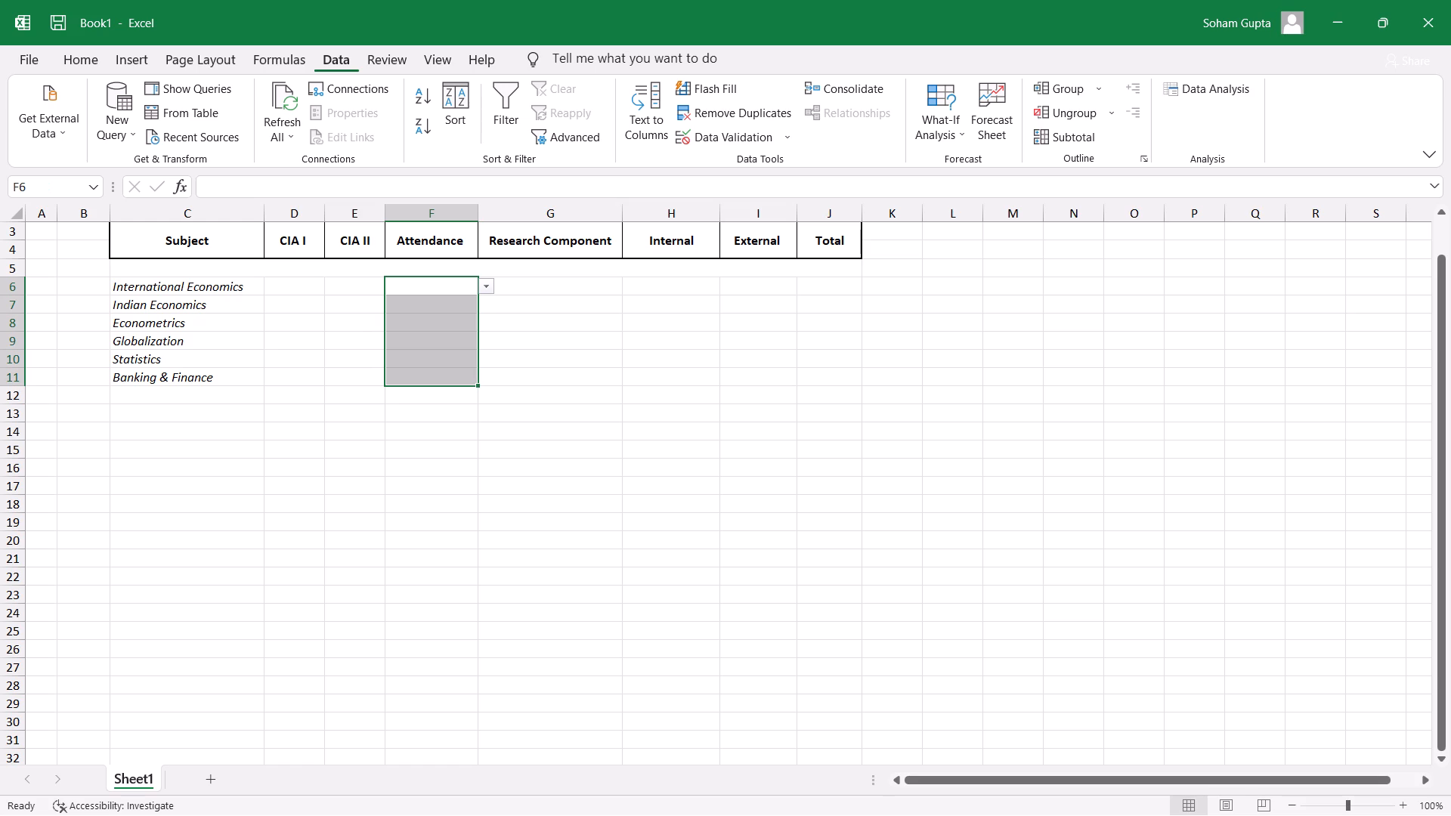
key("ctrl+d")
Check that the Attendance cells from F7 down to F11 have the dropdown list.
key("Down")
key("Down")
key("Up")
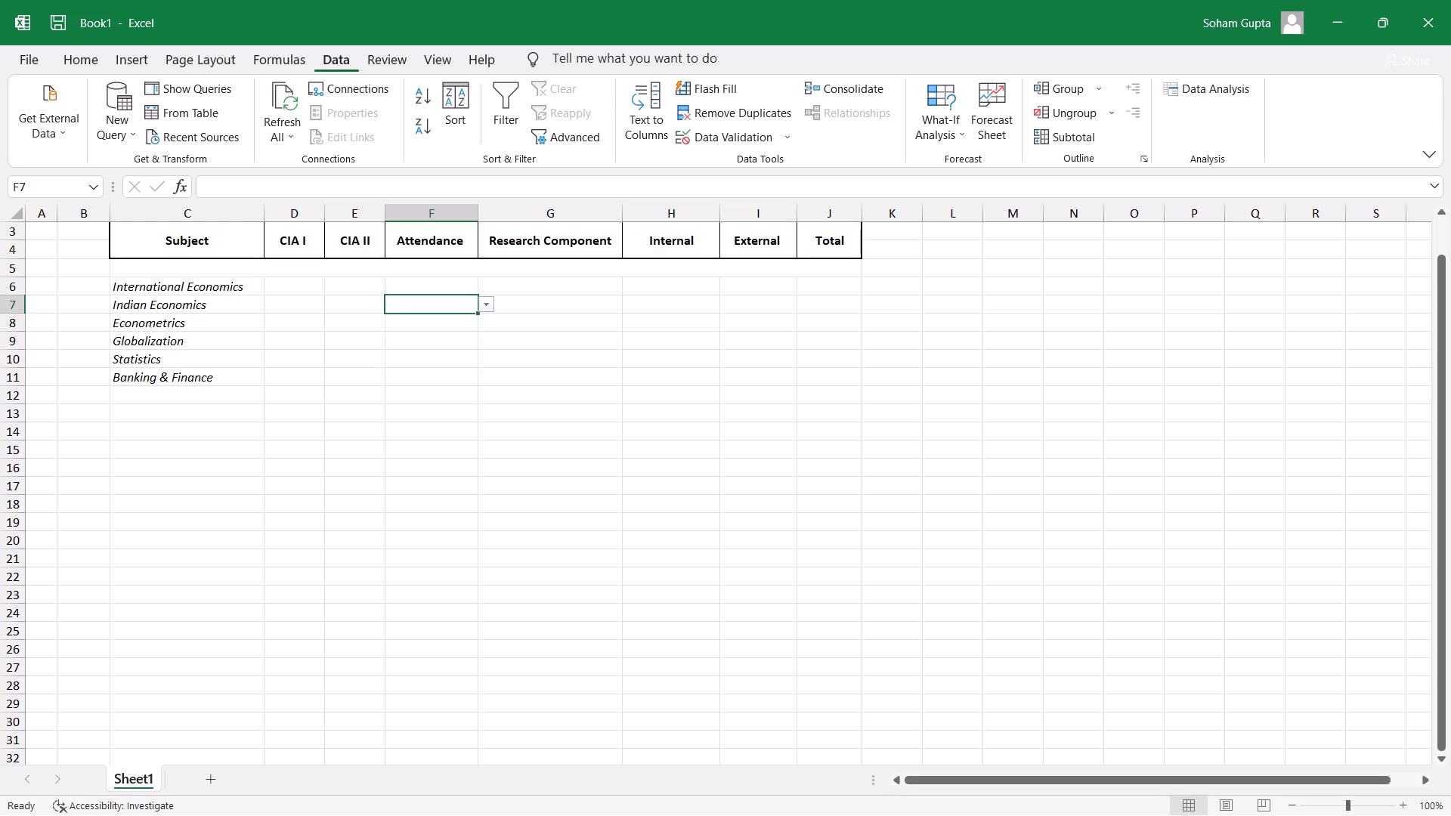
key("Down")
key("Down")
key("Down")
key("Down")
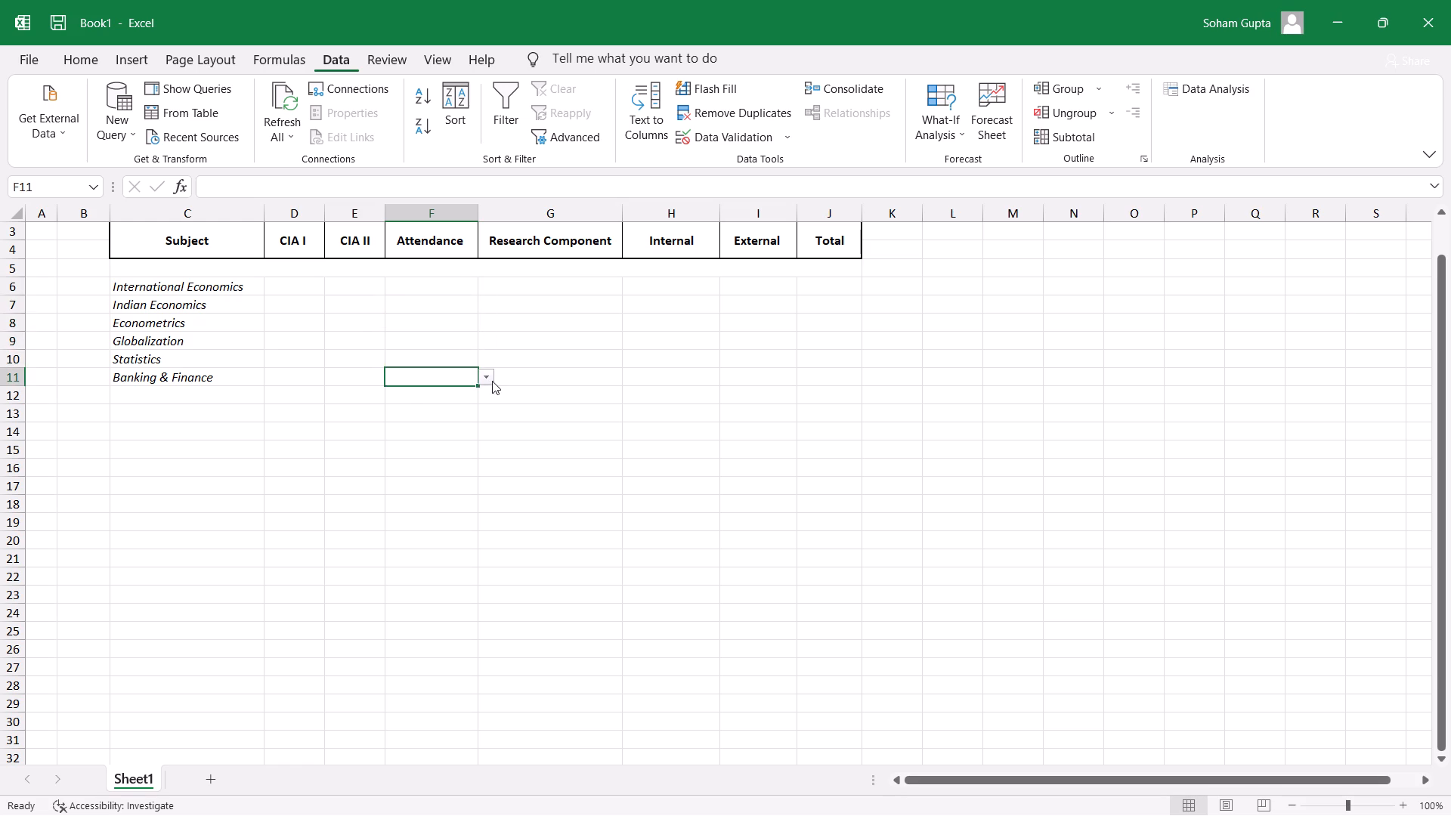
left_click(492, 381)
left_click(489, 382)
Choose 90-95 from the dropdown as the attendance for International Economics in F6.
left_click(454, 313)
left_click(456, 285)
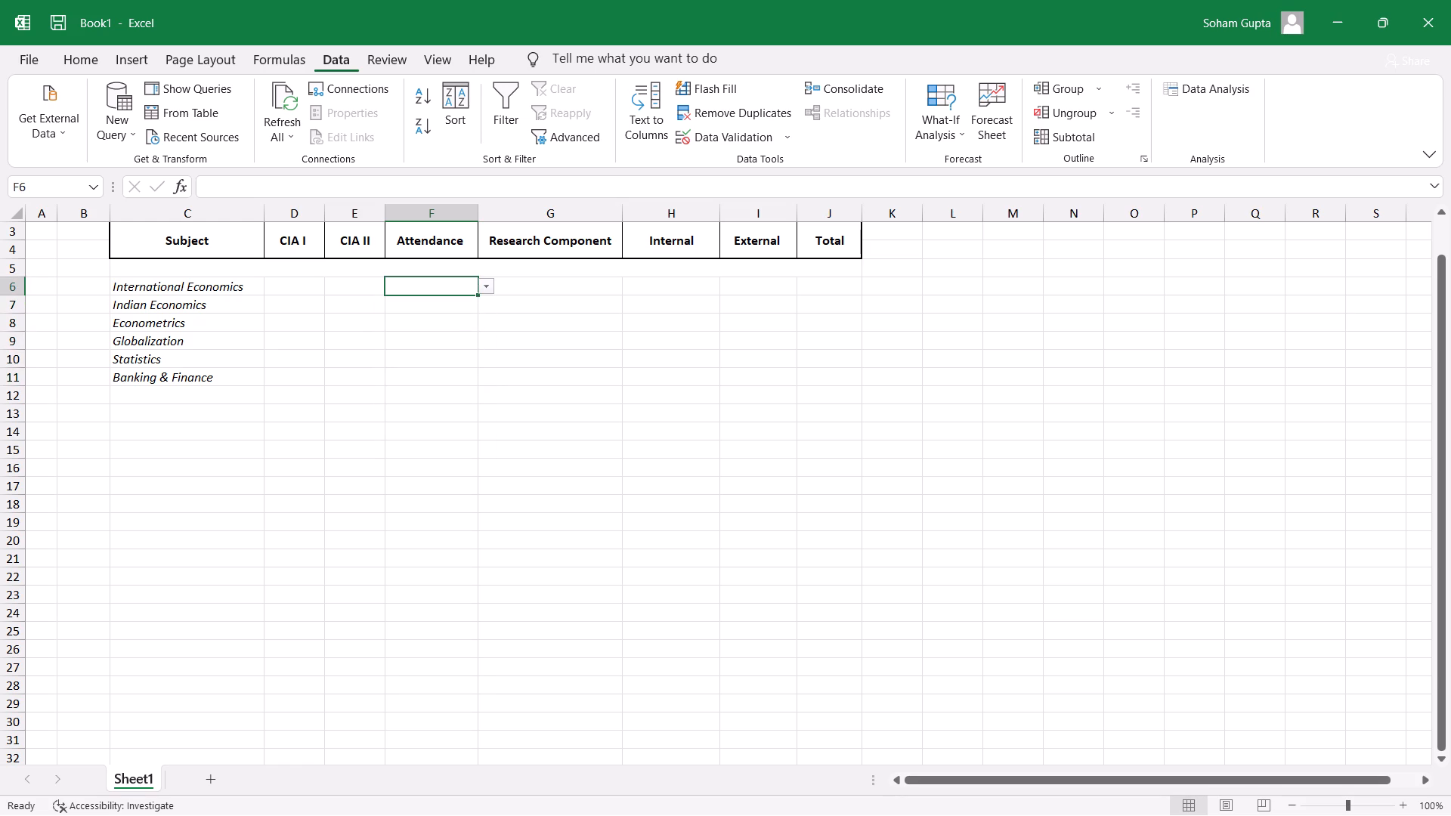
left_click(486, 285)
left_click(459, 343)
left_click(485, 294)
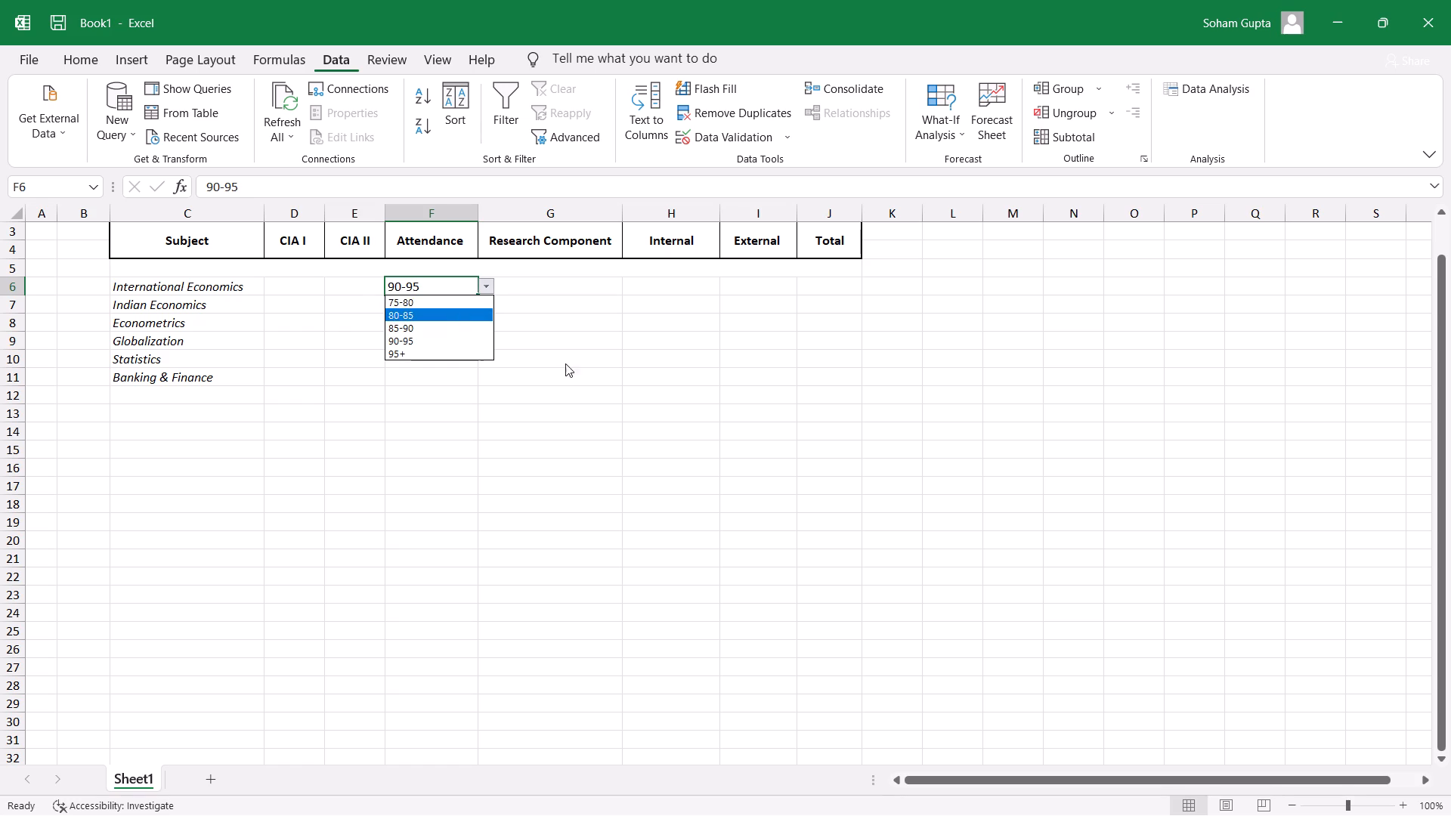
left_click(566, 365)
Check the Attendance cells below F6 for the dropdown list, down to Banking & Finance in F11.
key("ctrl+shift+Down")
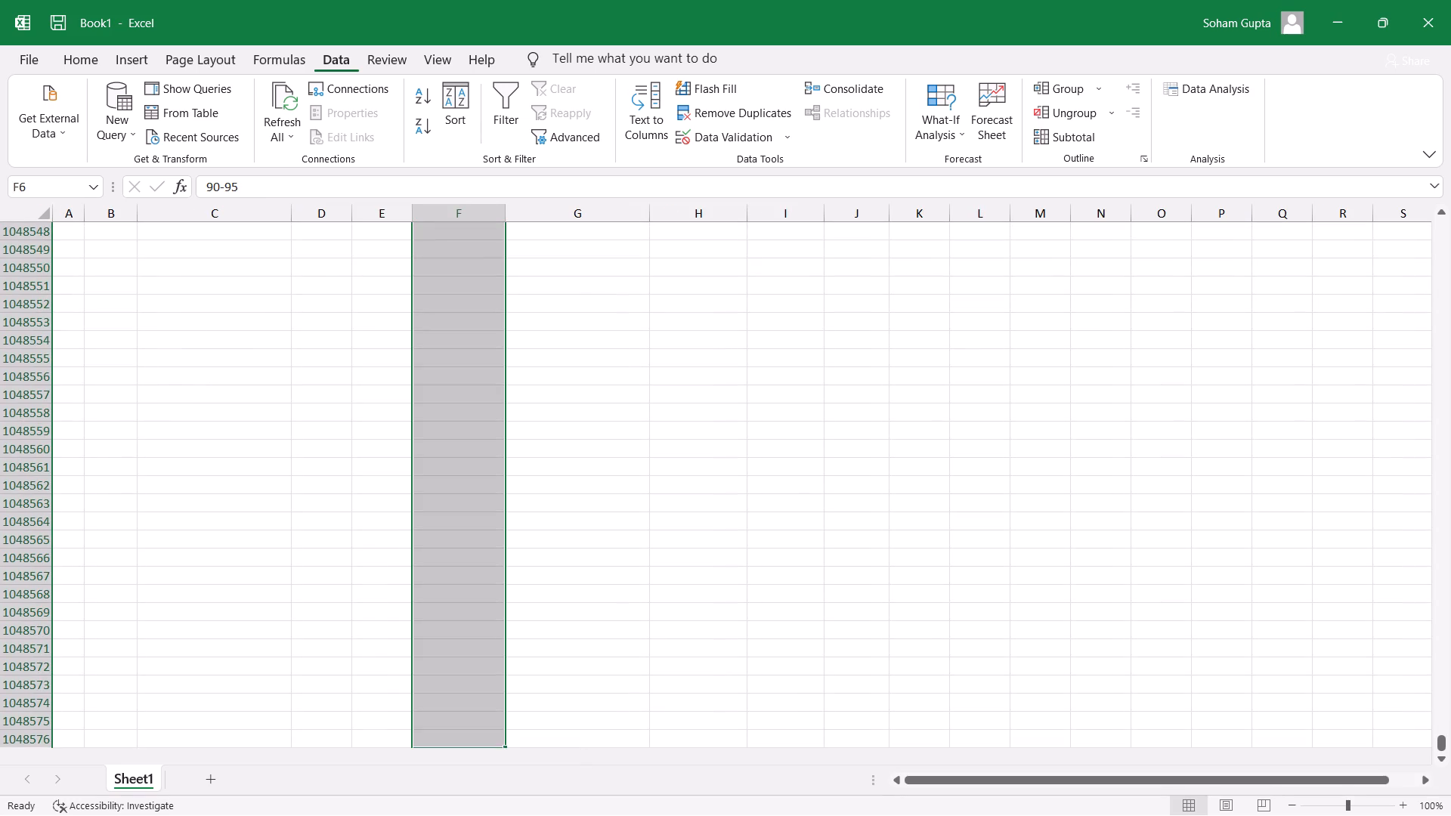
key("shift+Up")
key("shift+Up")
key("ctrl+Up")
key("Left")
key("Down")
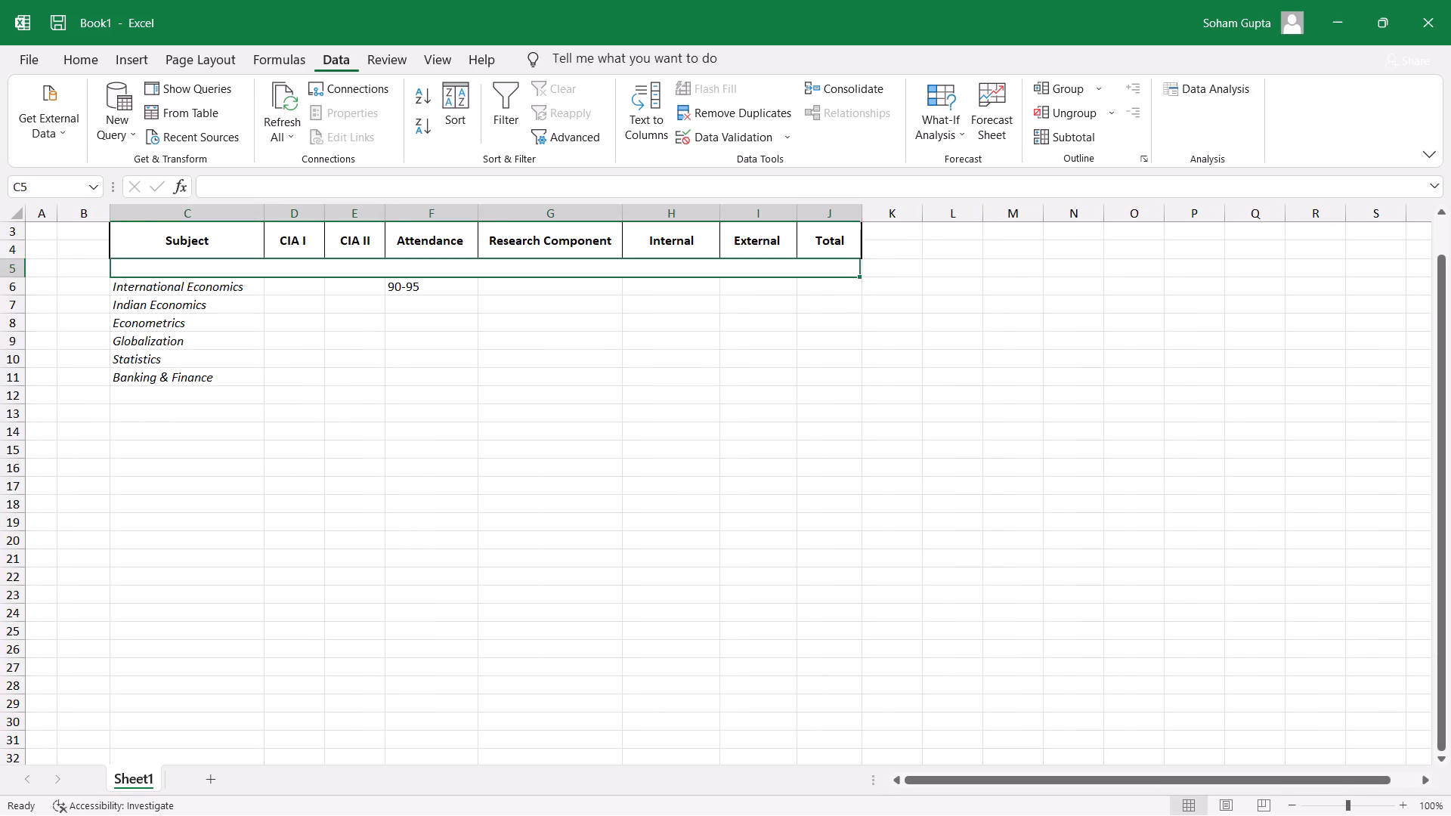
key("Down")
key("Down")
key("Right")
key("Down")
key("Down")
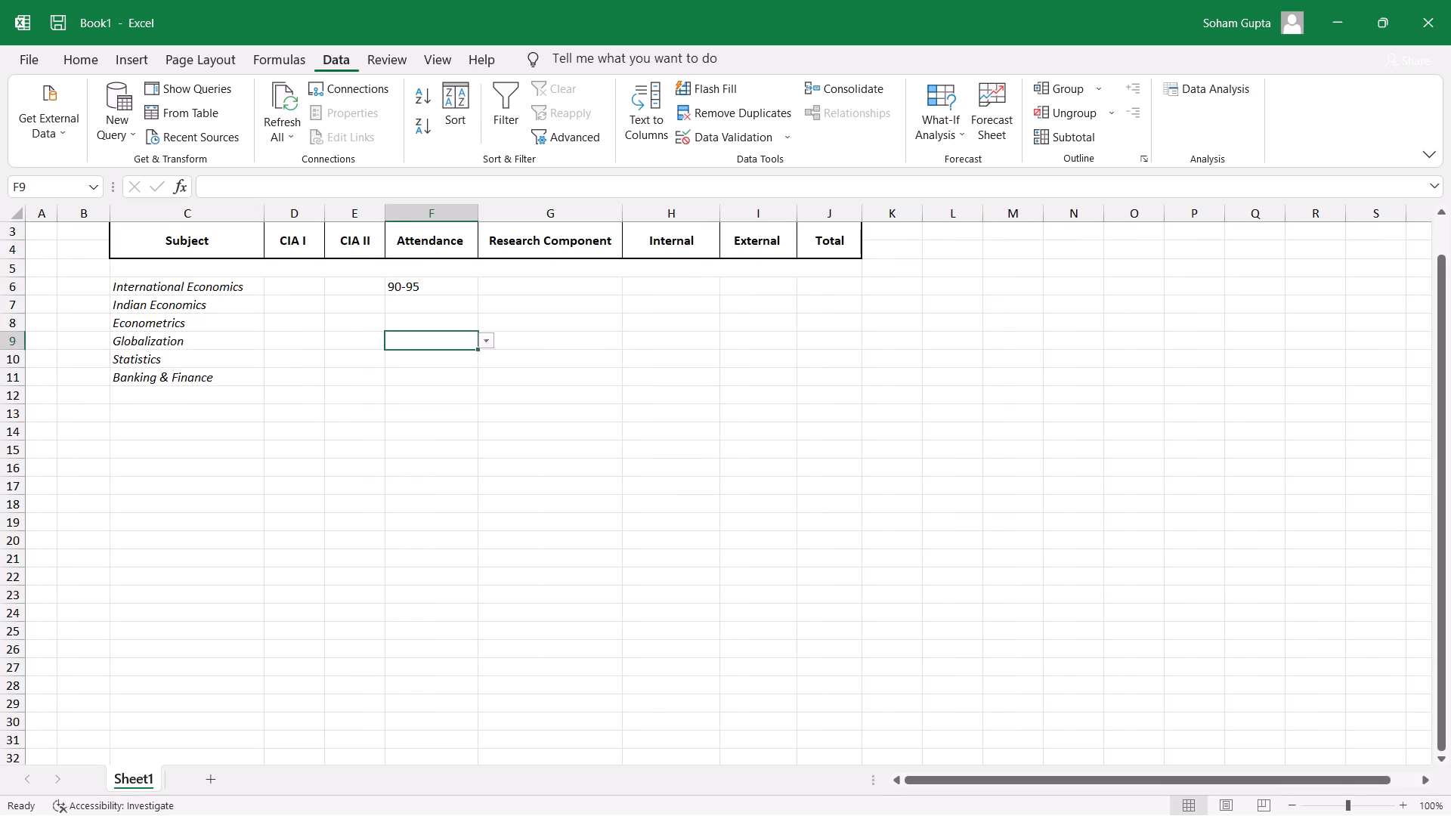
key("Down")
key("Down")
key("Down")
key("Up")
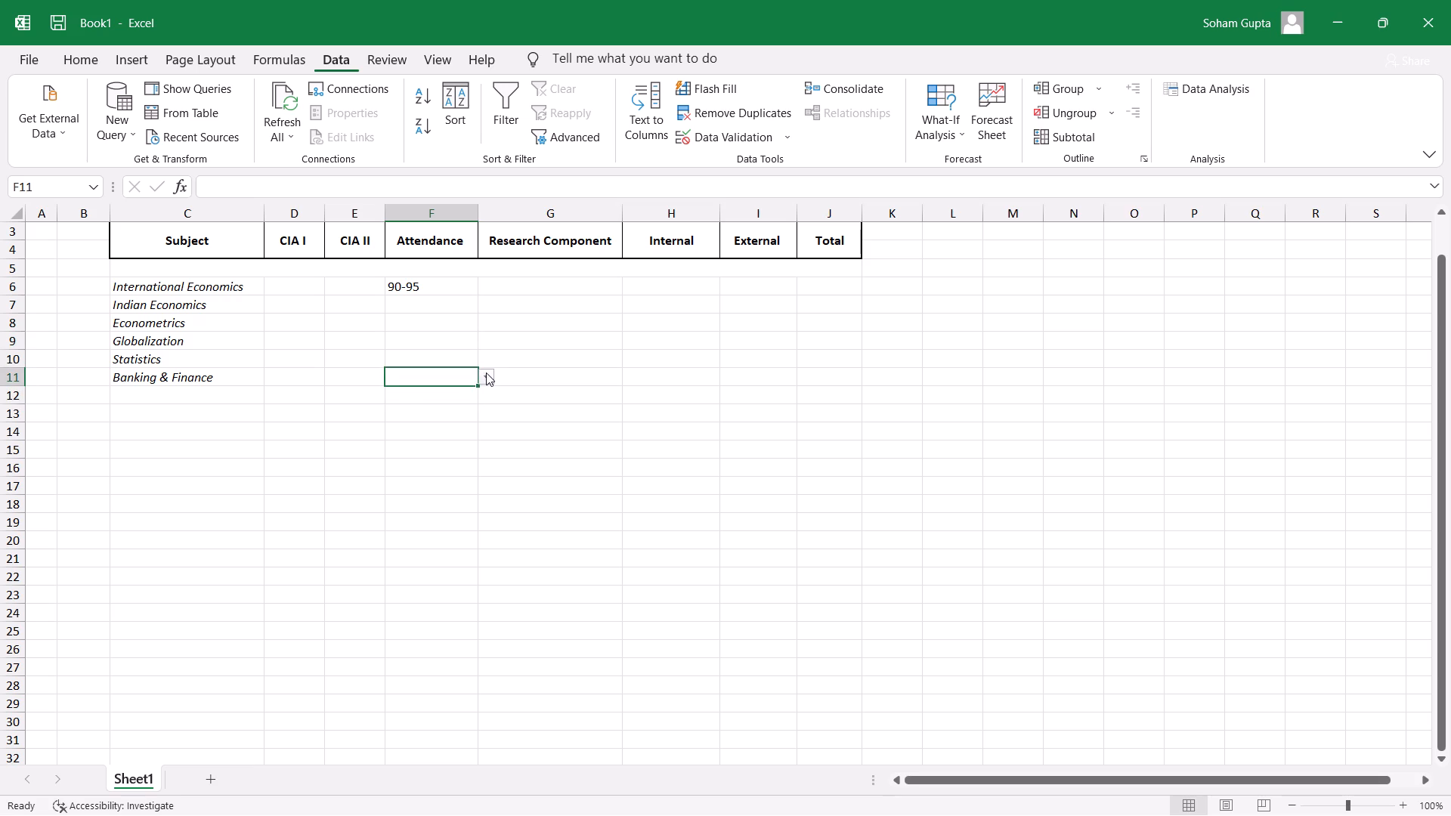
left_click(486, 373)
double_click(487, 373)
left_click(487, 373)
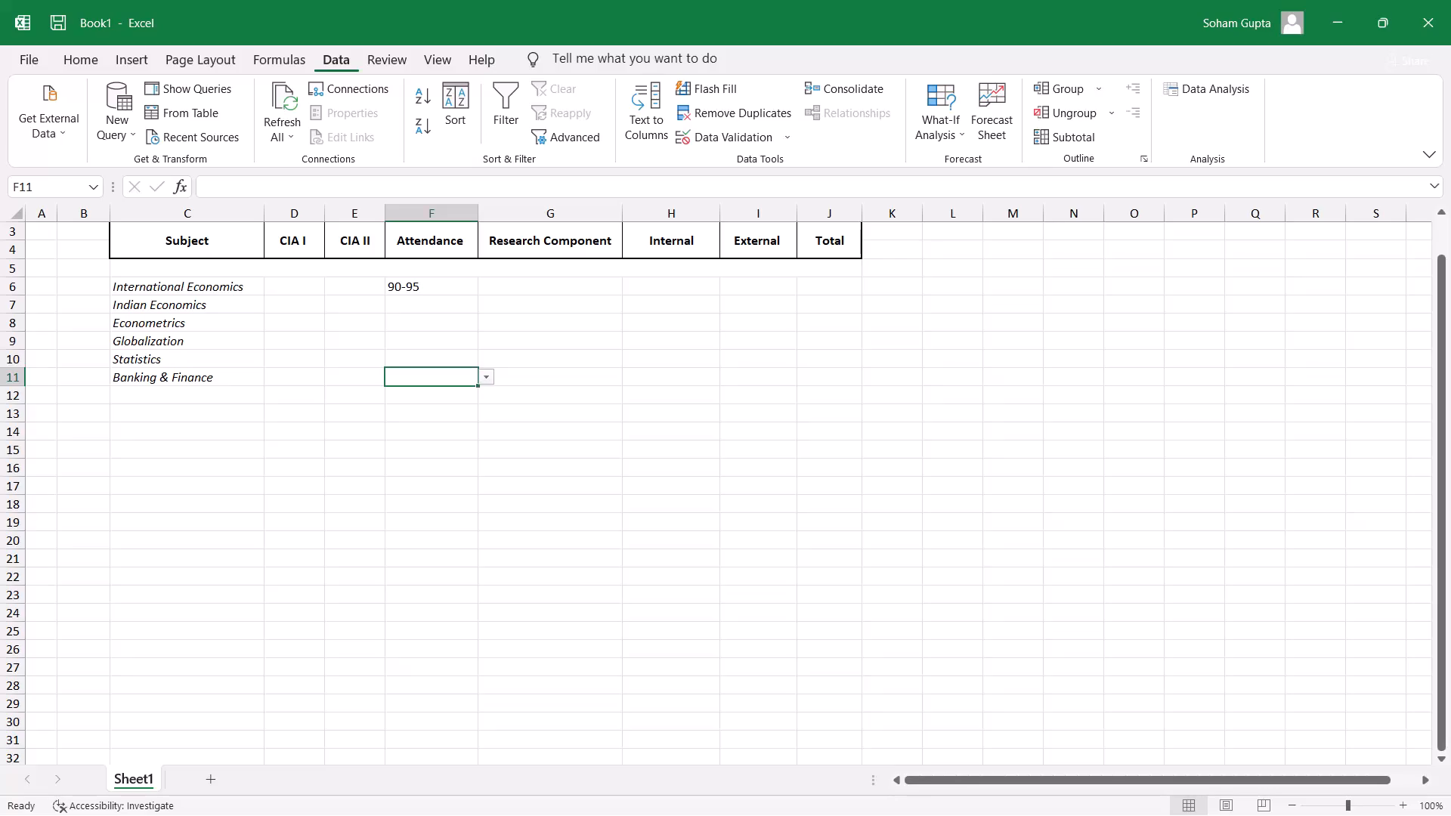
Enter the CIA I marks 35 for International Economics, 42 for Econometrics and 45 for Globalization.
scroll(945, 463, "up", 2)
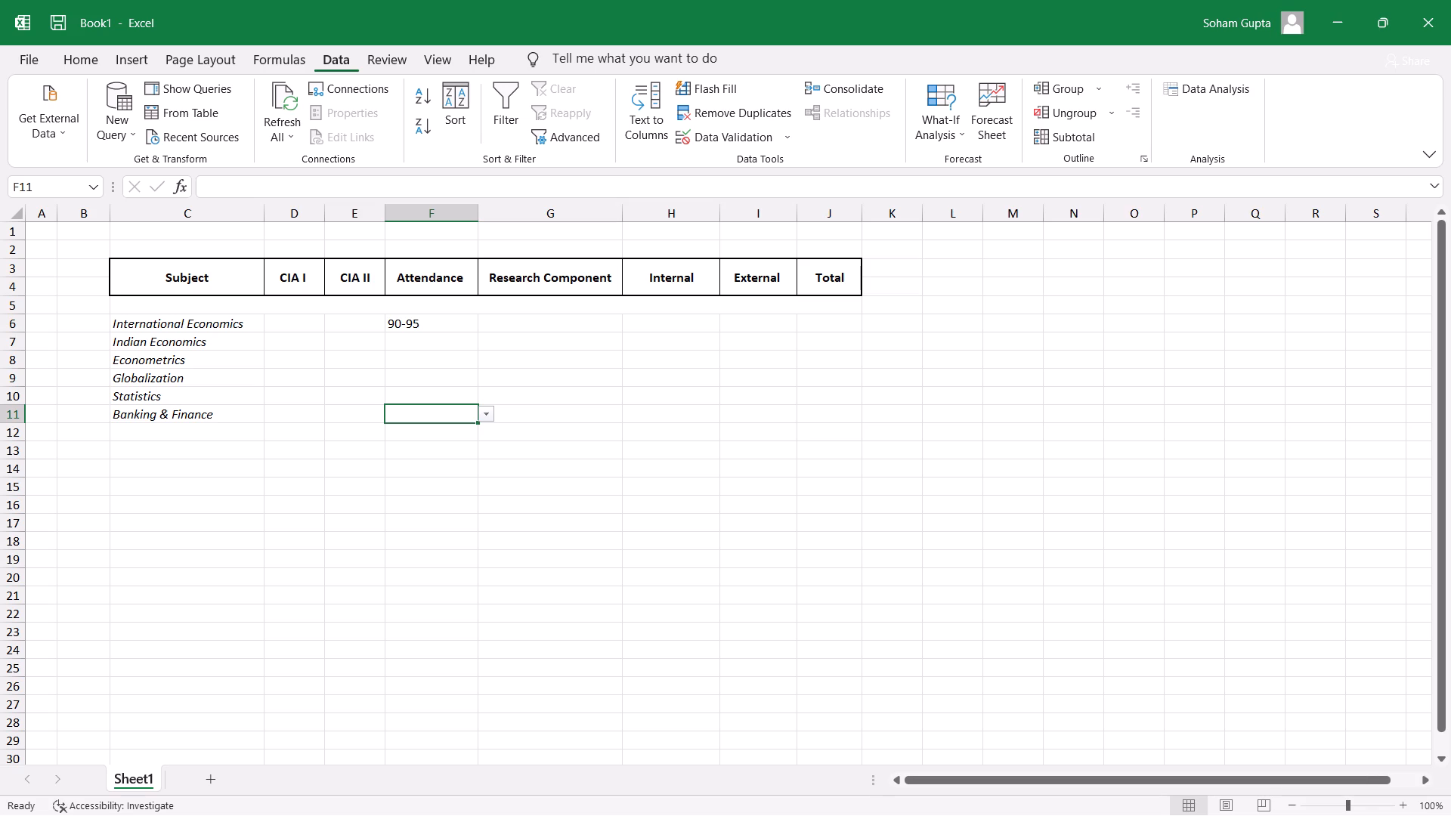
left_click(280, 325)
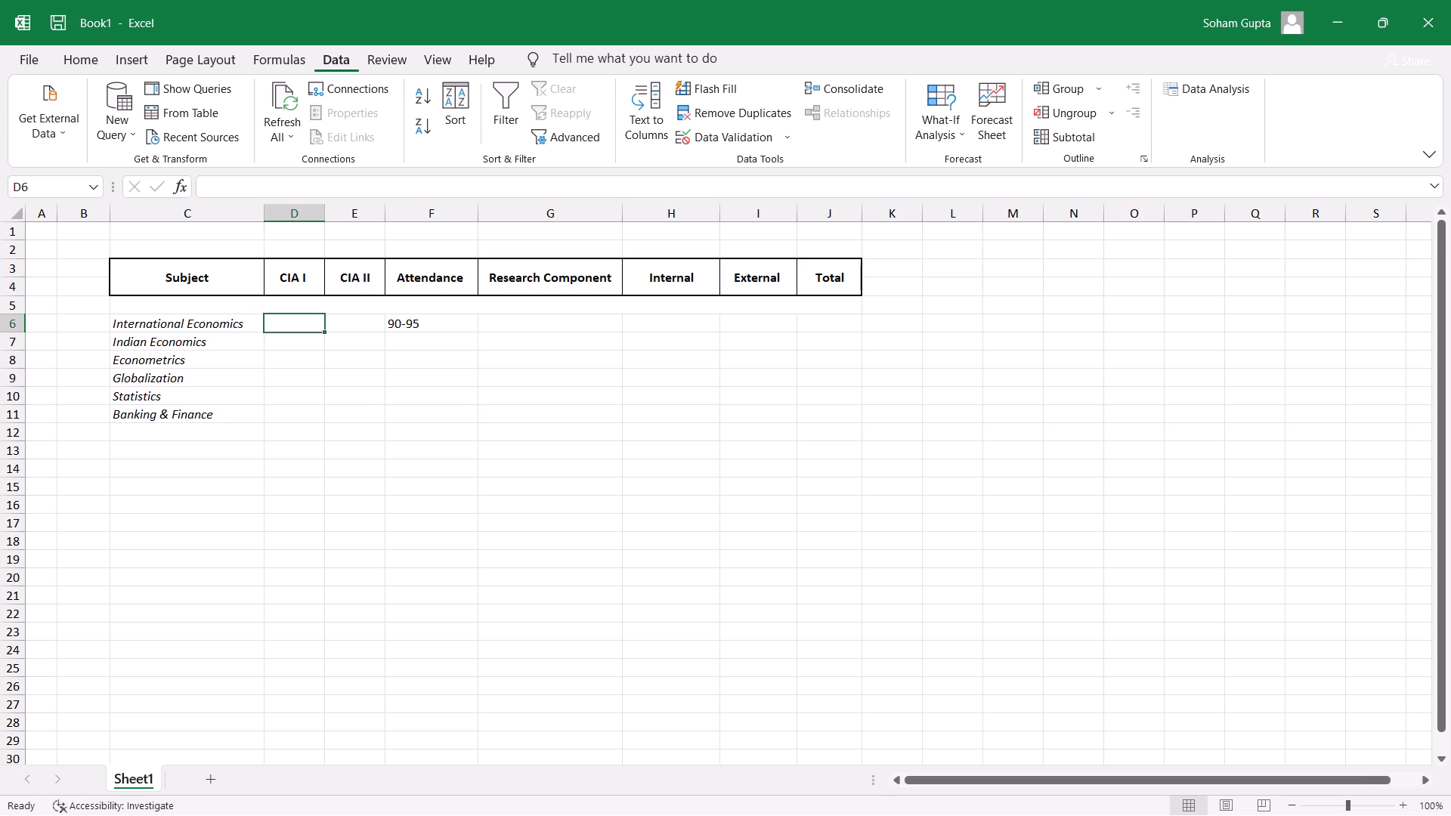
type("35")
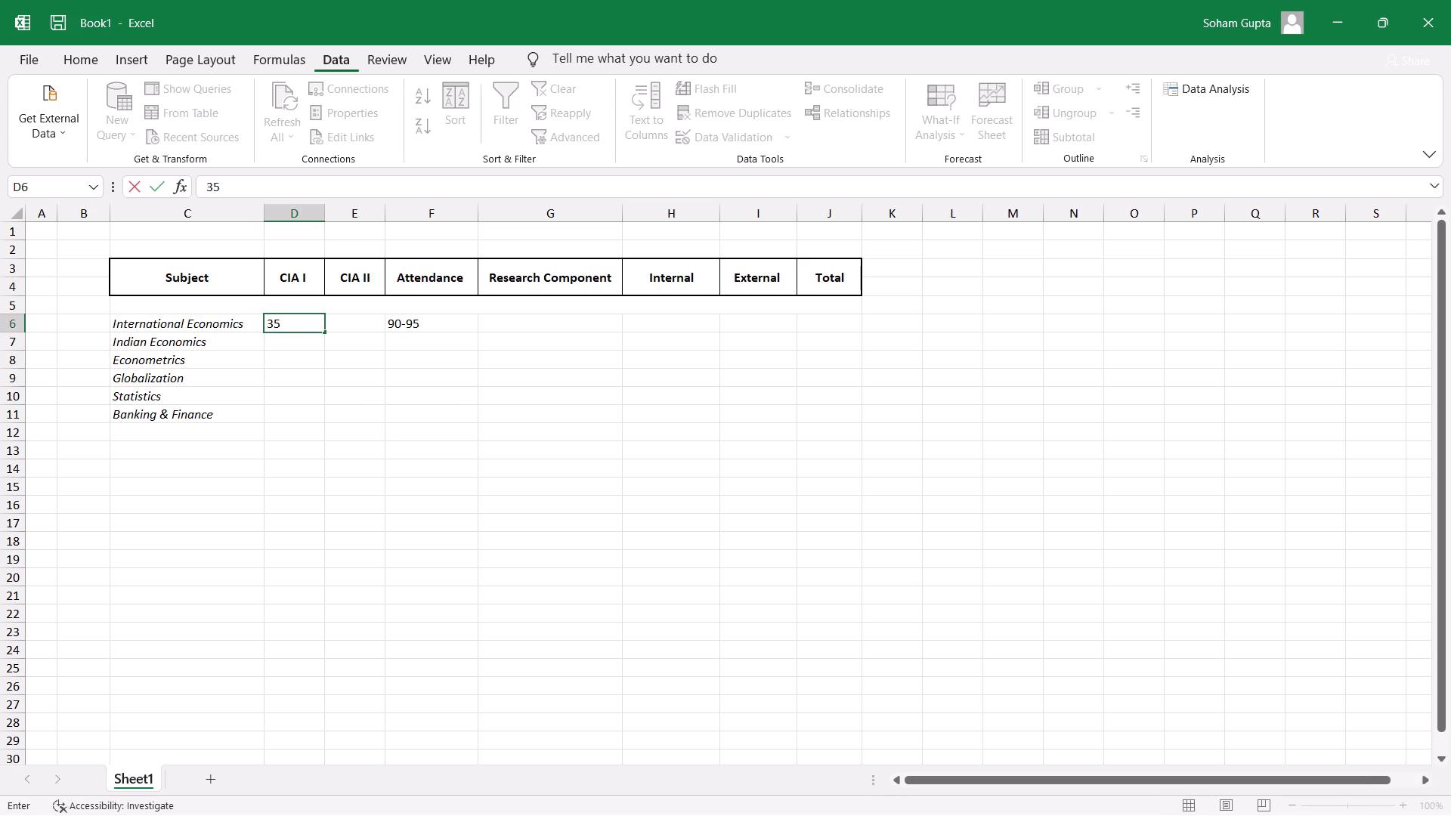
key("Right")
key("Left")
key("Down")
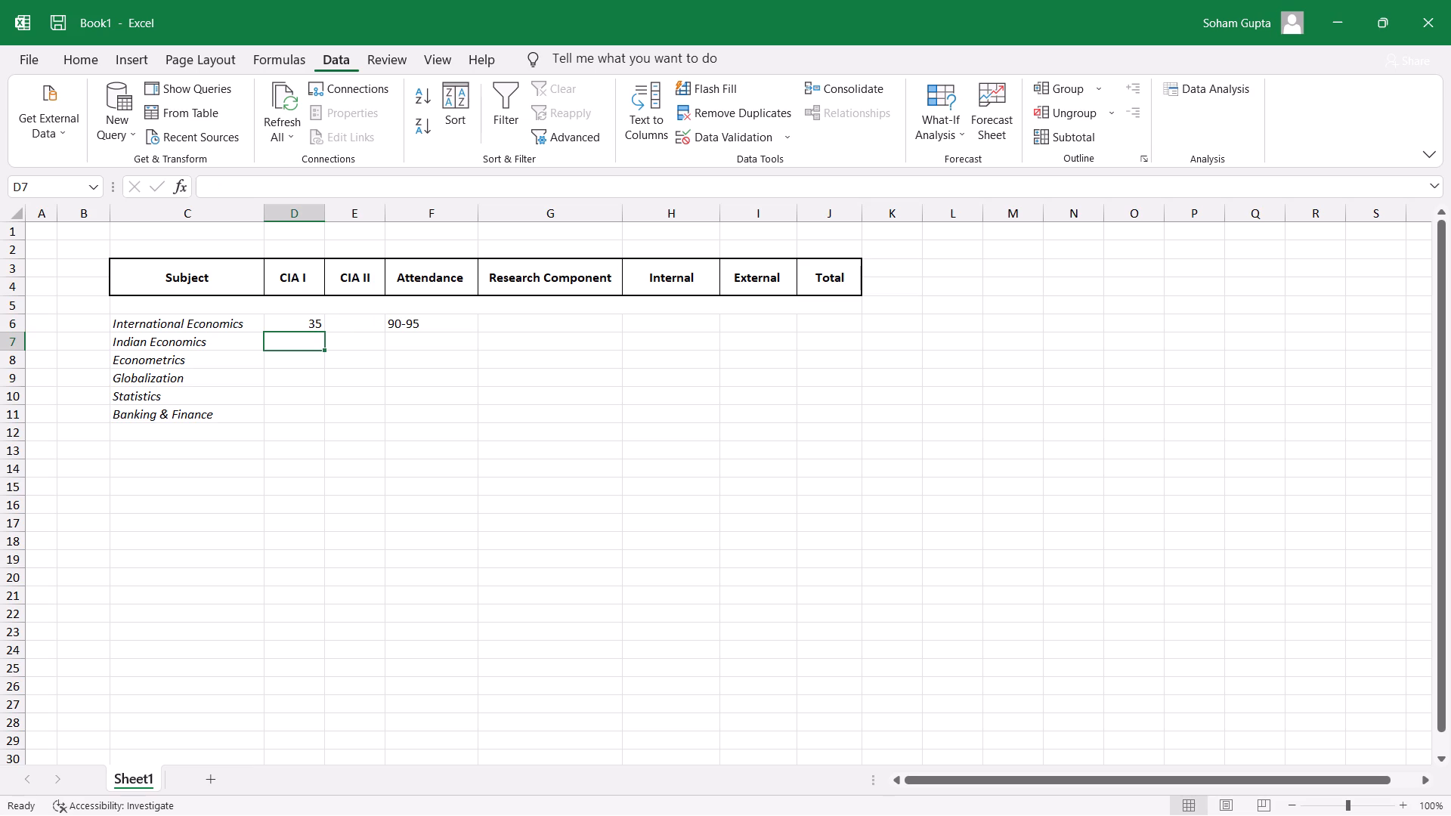
left_click(295, 363)
type("42")
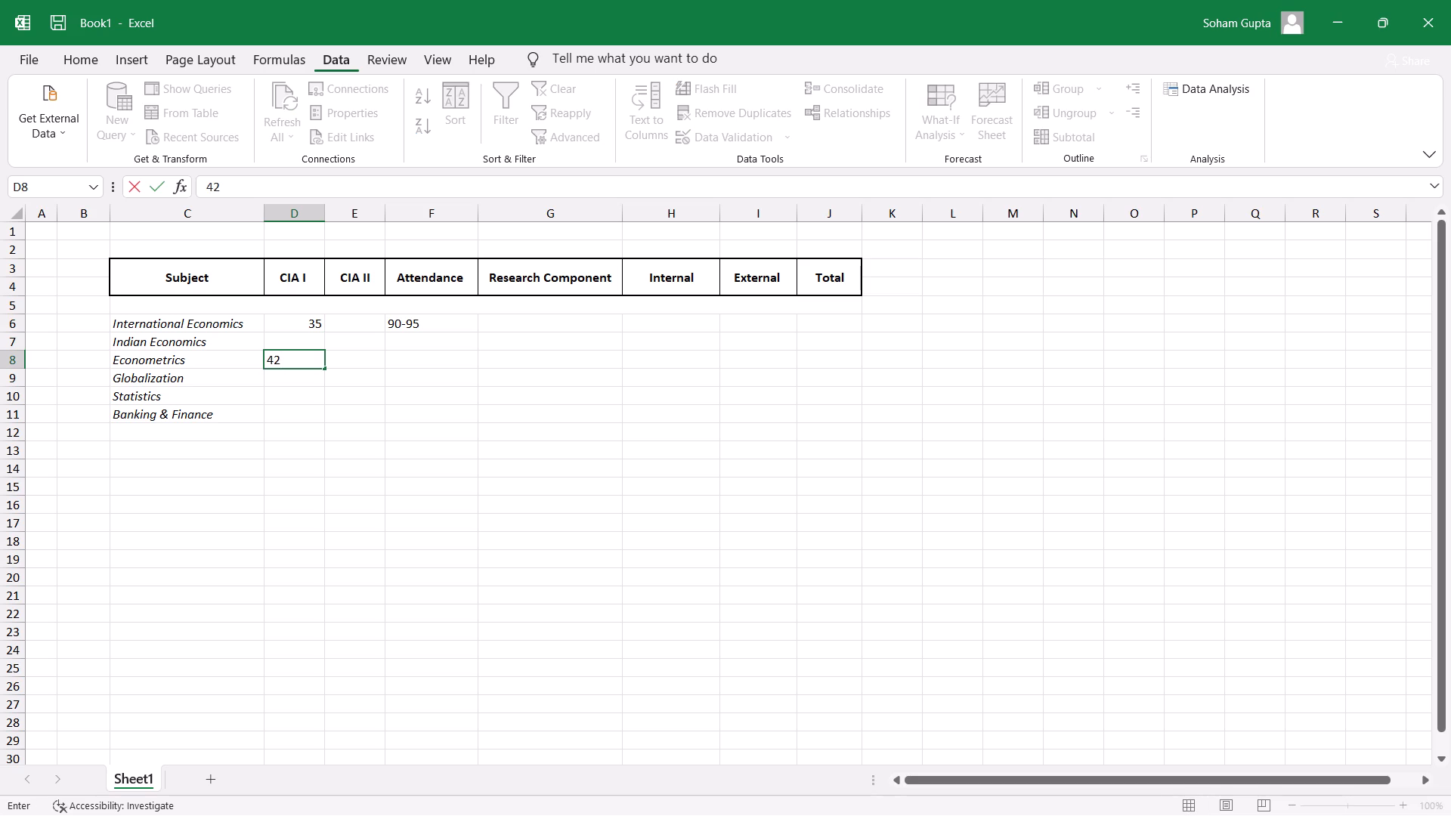
key("Down")
type("45")
key("Down")
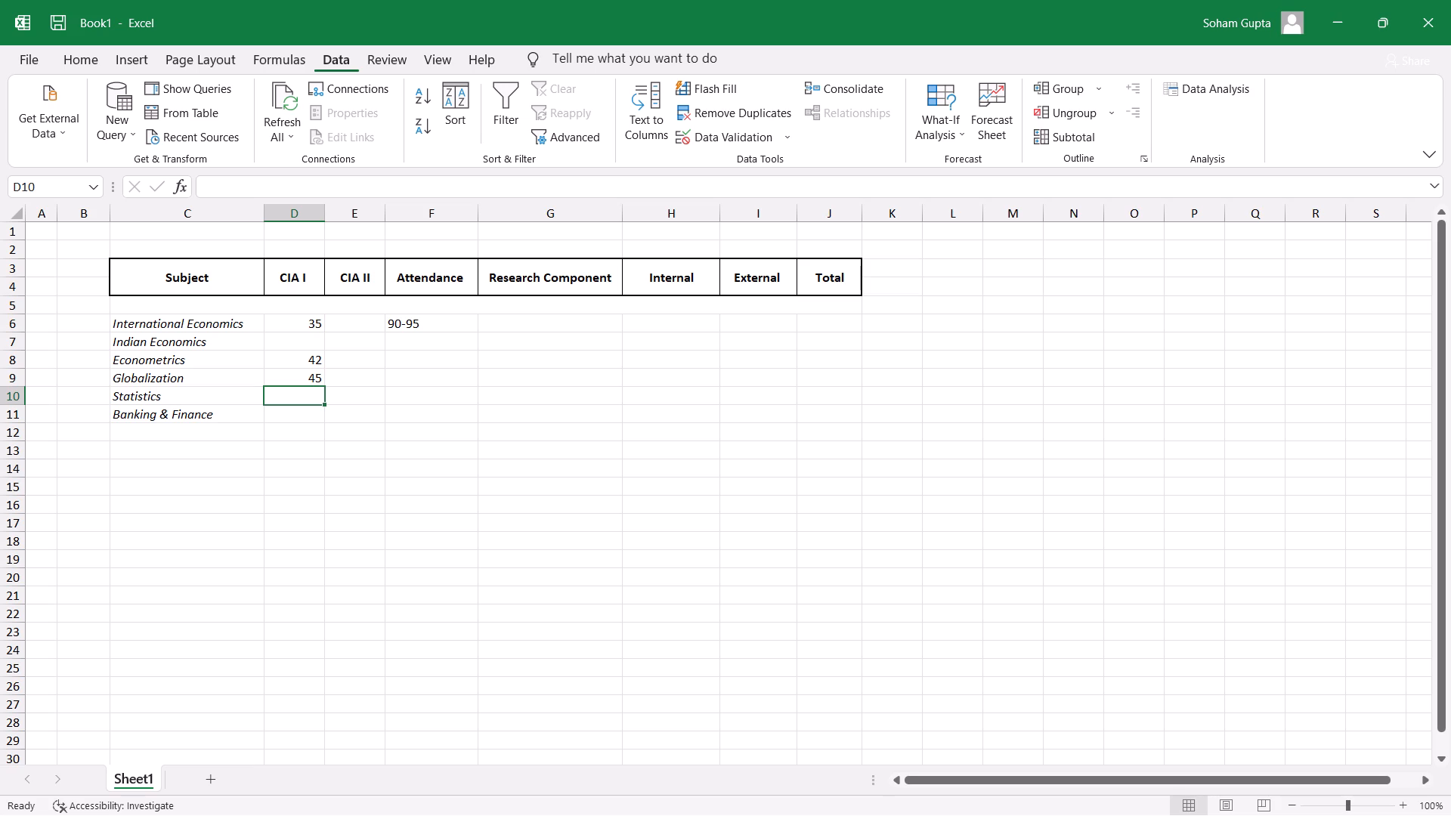
Fill in the skipped CIA I mark for Indian Economics in D7 with 49.
key("Up")
key("Up")
key("Up")
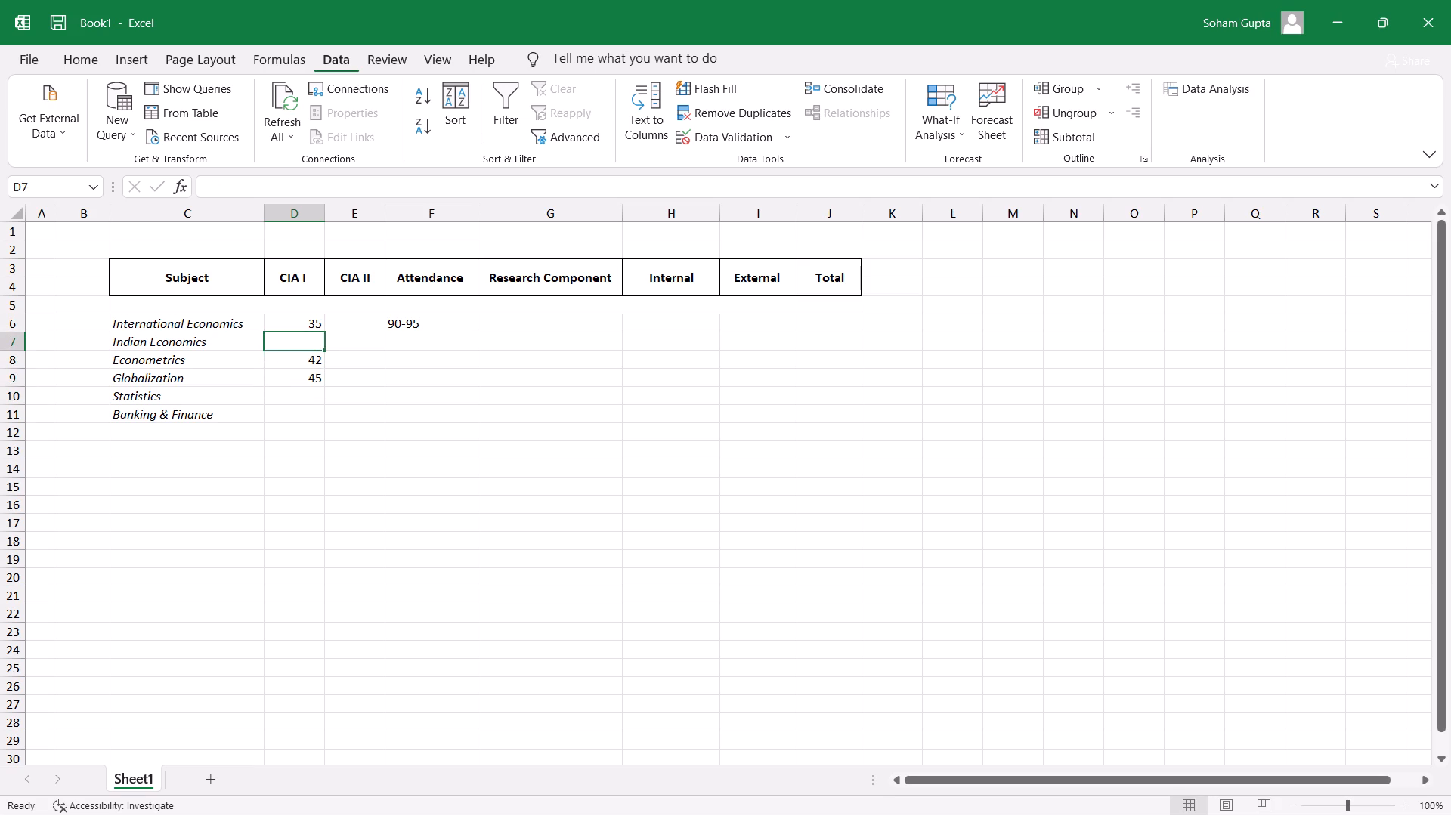
type("49")
key("Down")
key("Down")
key("Down")
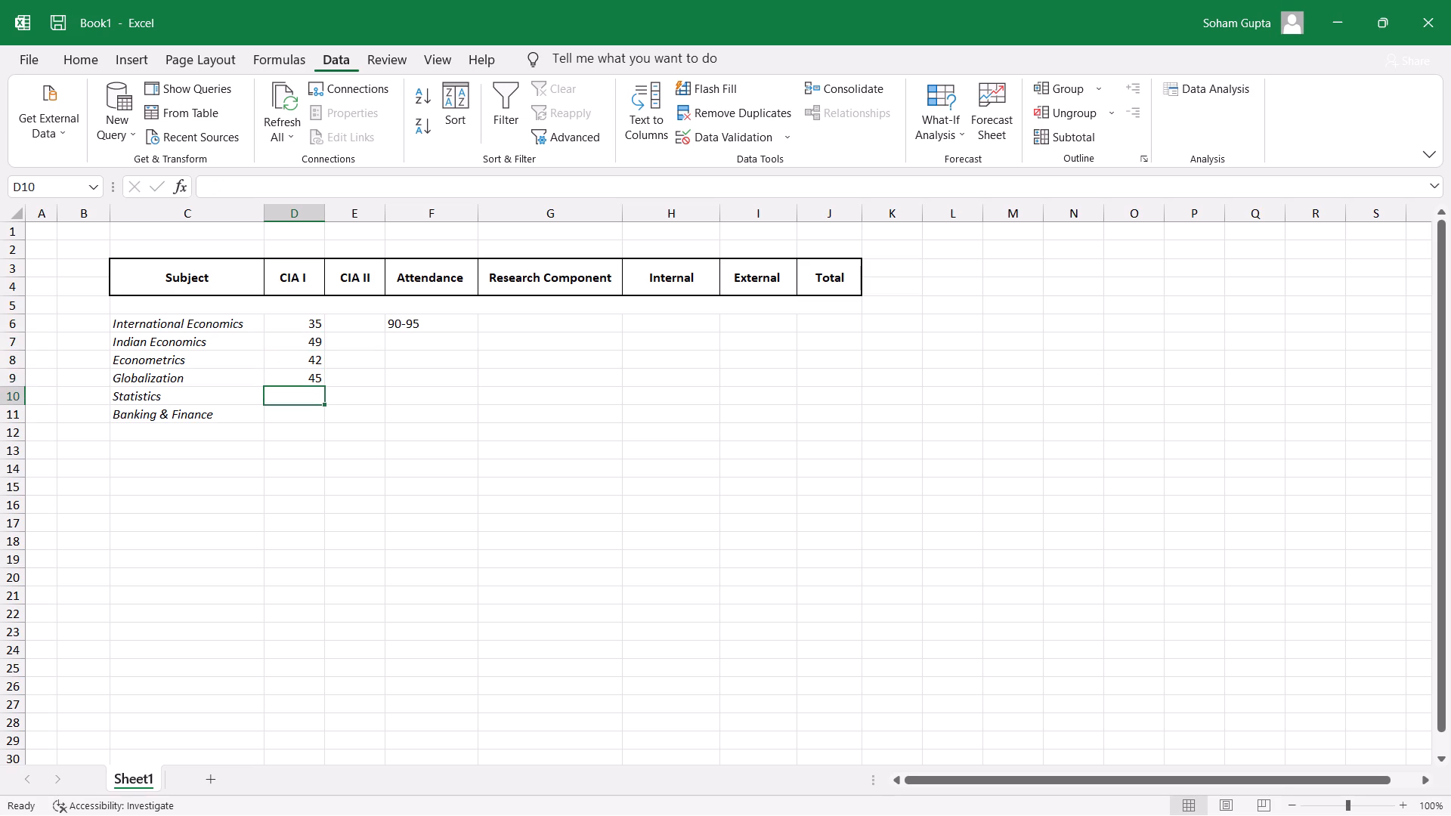
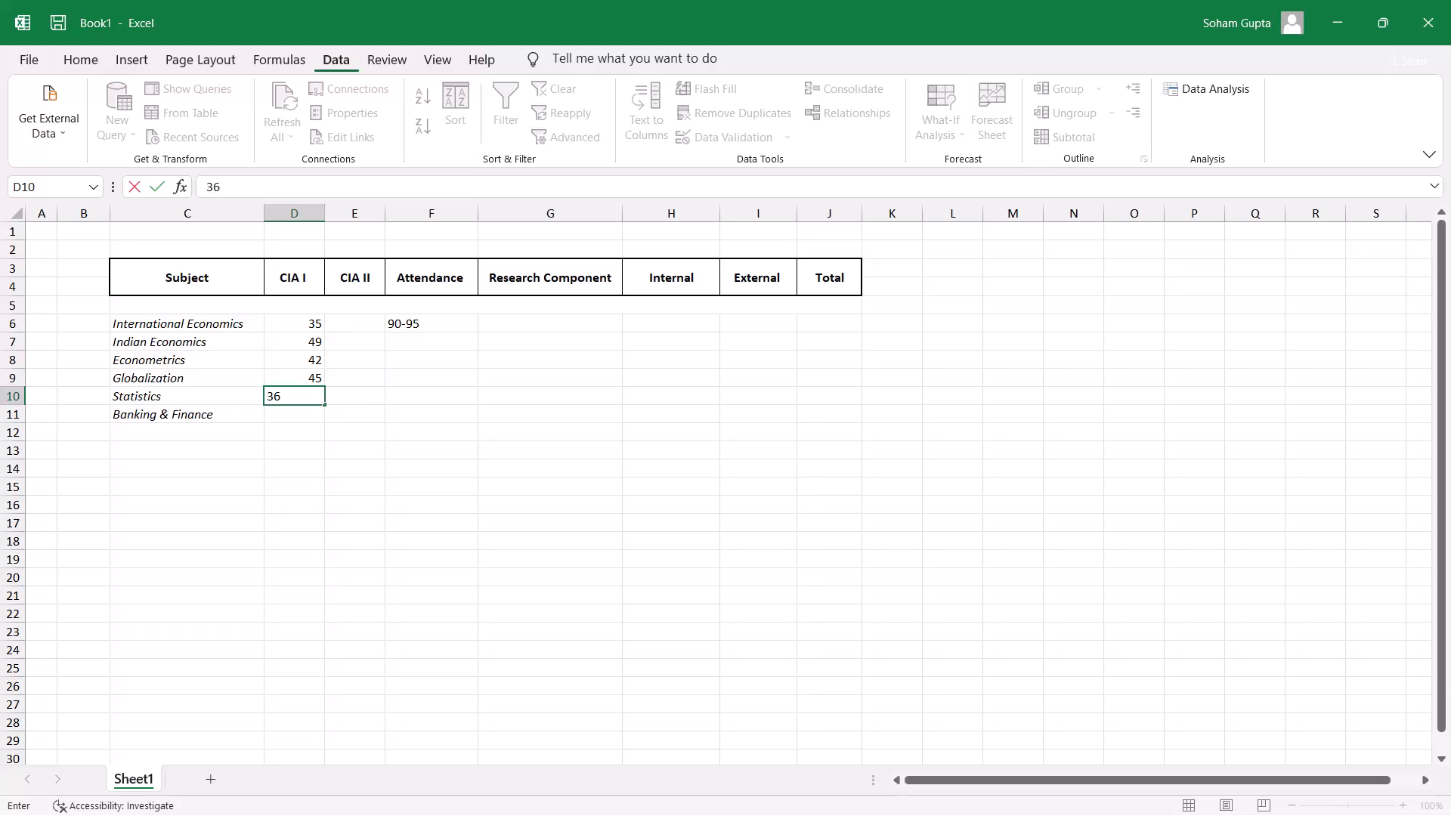
Confirm 36 as the CIA I mark for Statistics in D10.
key("Down")
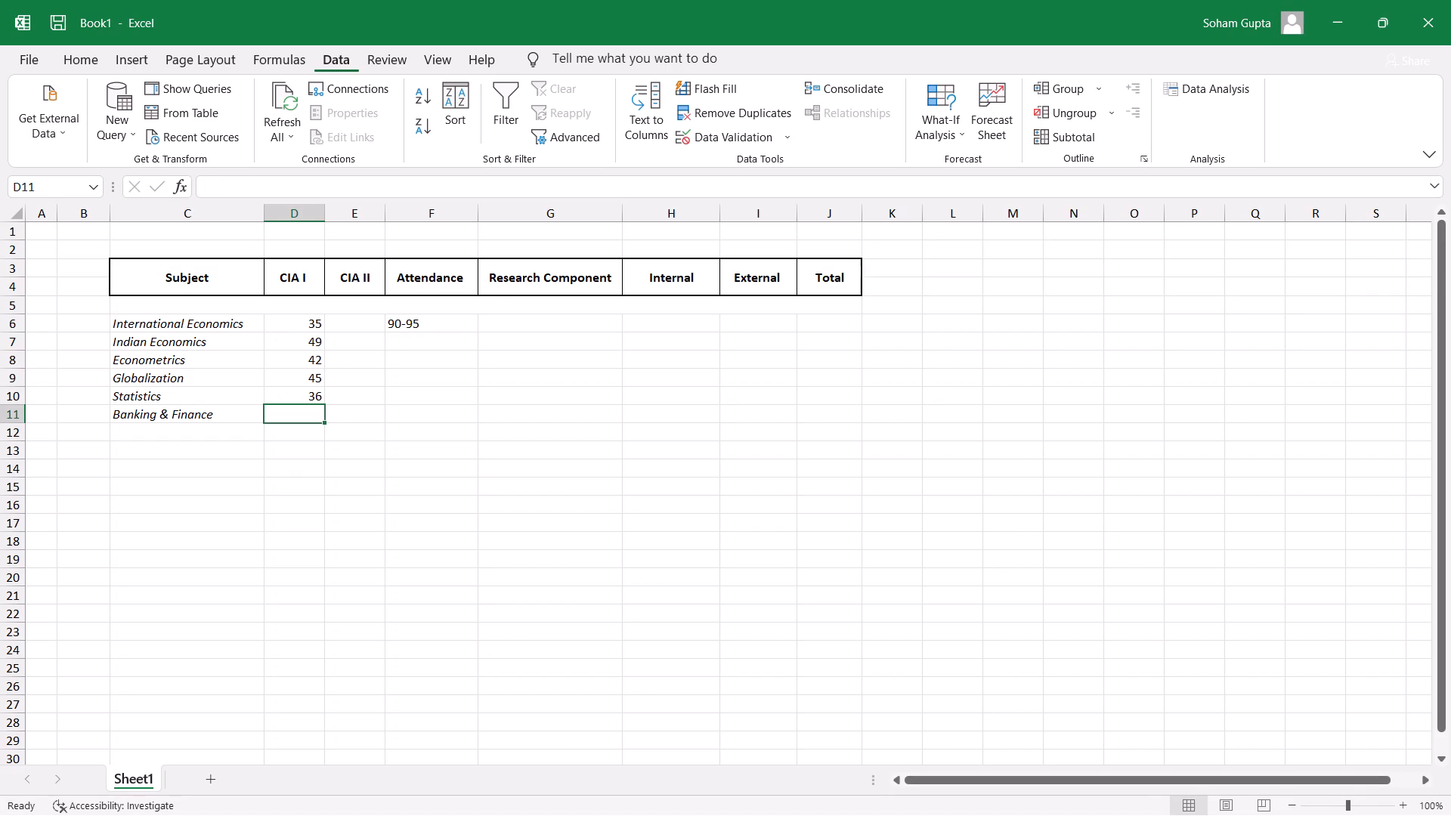
Enter a plain dash as the Research Component for Globalization in G9, clearing any stray cell references from the entry.
key("Up")
key("Right")
key("Right")
key("Right")
key("Up")
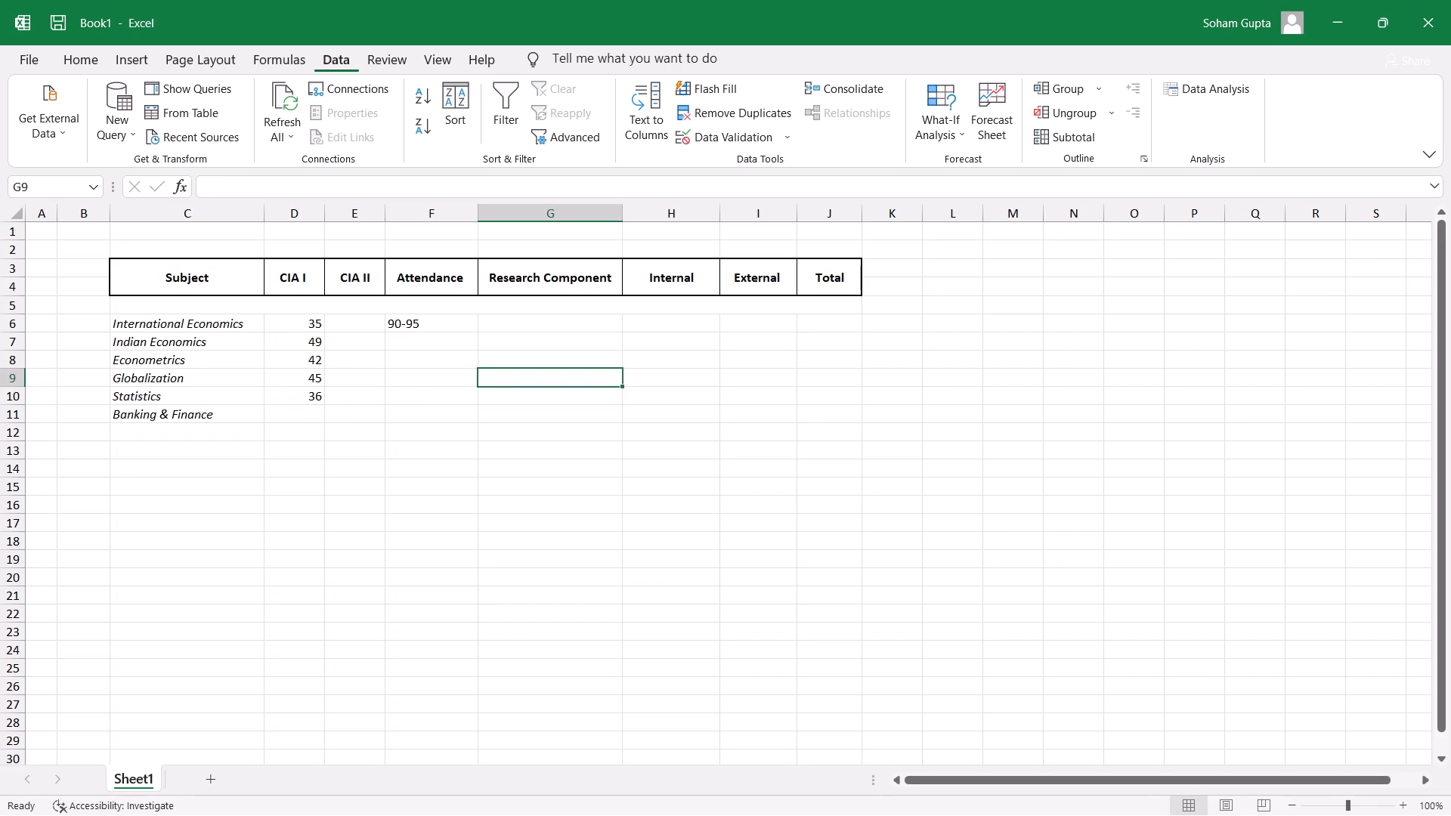
key("minus")
key("Down")
key("minus")
key("Down")
key("BackSpace")
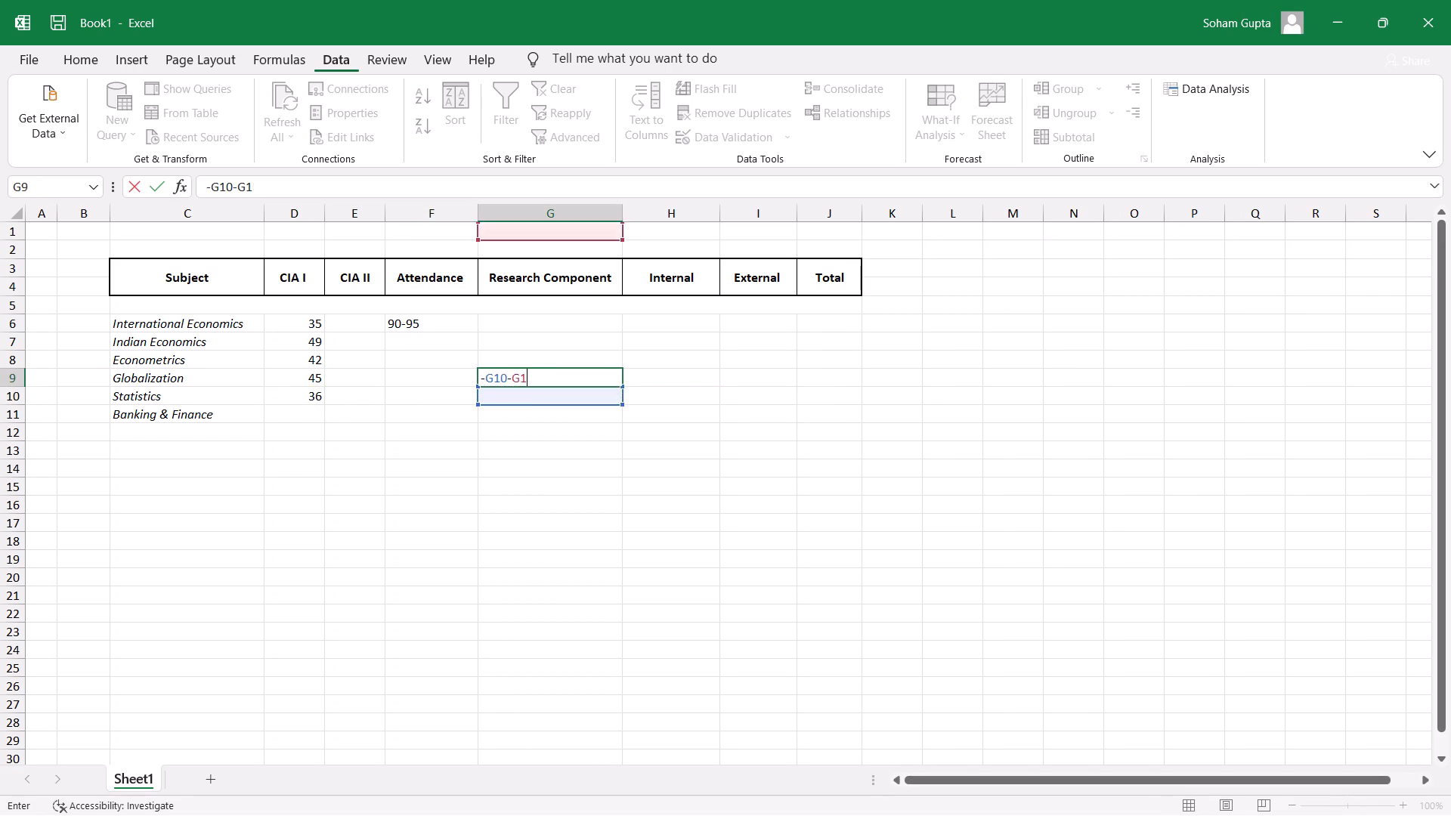
key("BackSpace")
key("BackSpace")
key("BackSpace")
key("BackSpace")
key("BackSpace")
key("BackSpace")
key("Return")
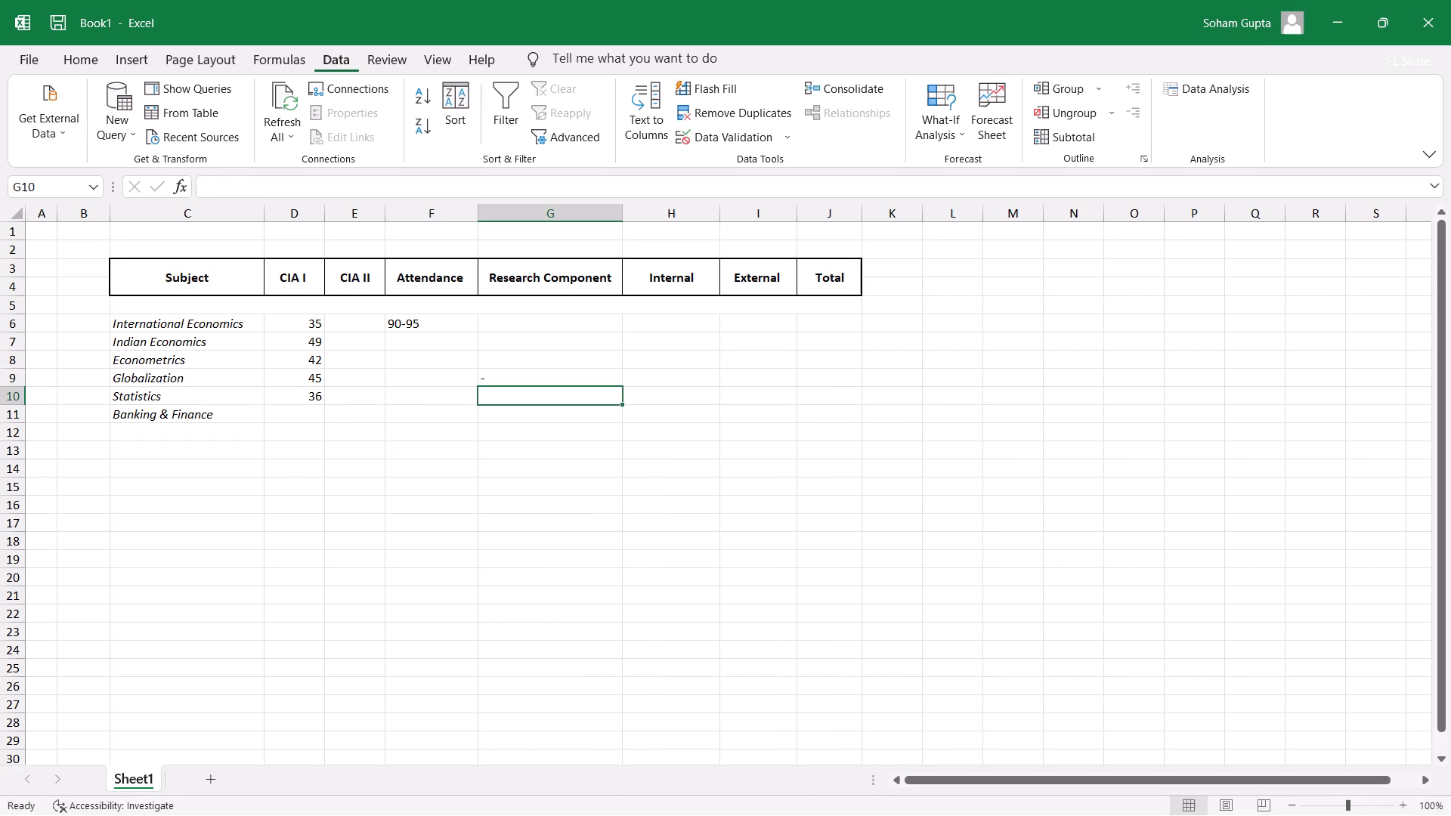
Enter plain dashes as the Research Component for Statistics in G10 and Banking & Finance in G11.
key("minus")
key("Return")
key("minus")
key("Down")
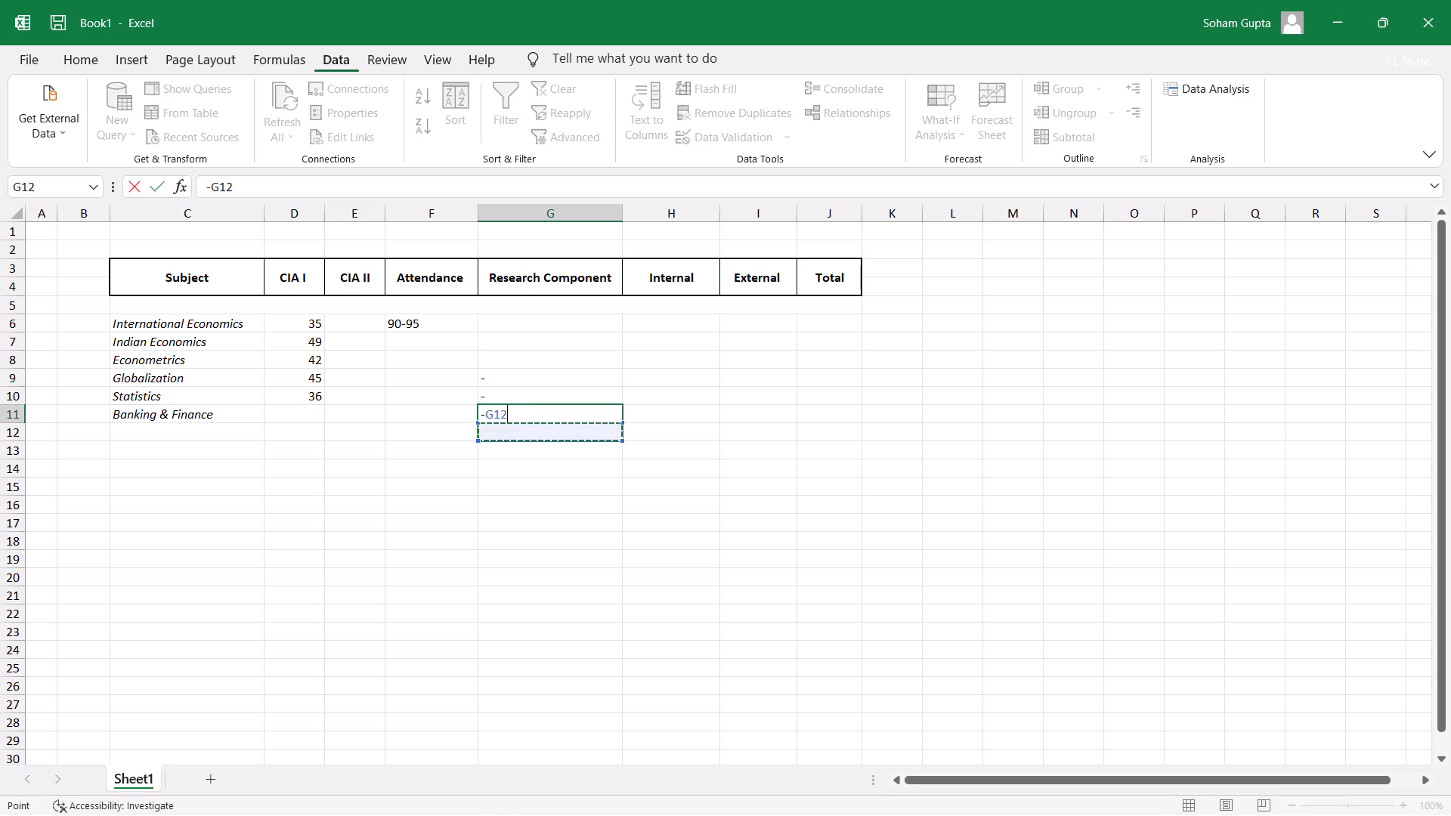
key("backslash")
key("BackSpace")
key("BackSpace")
key("BackSpace")
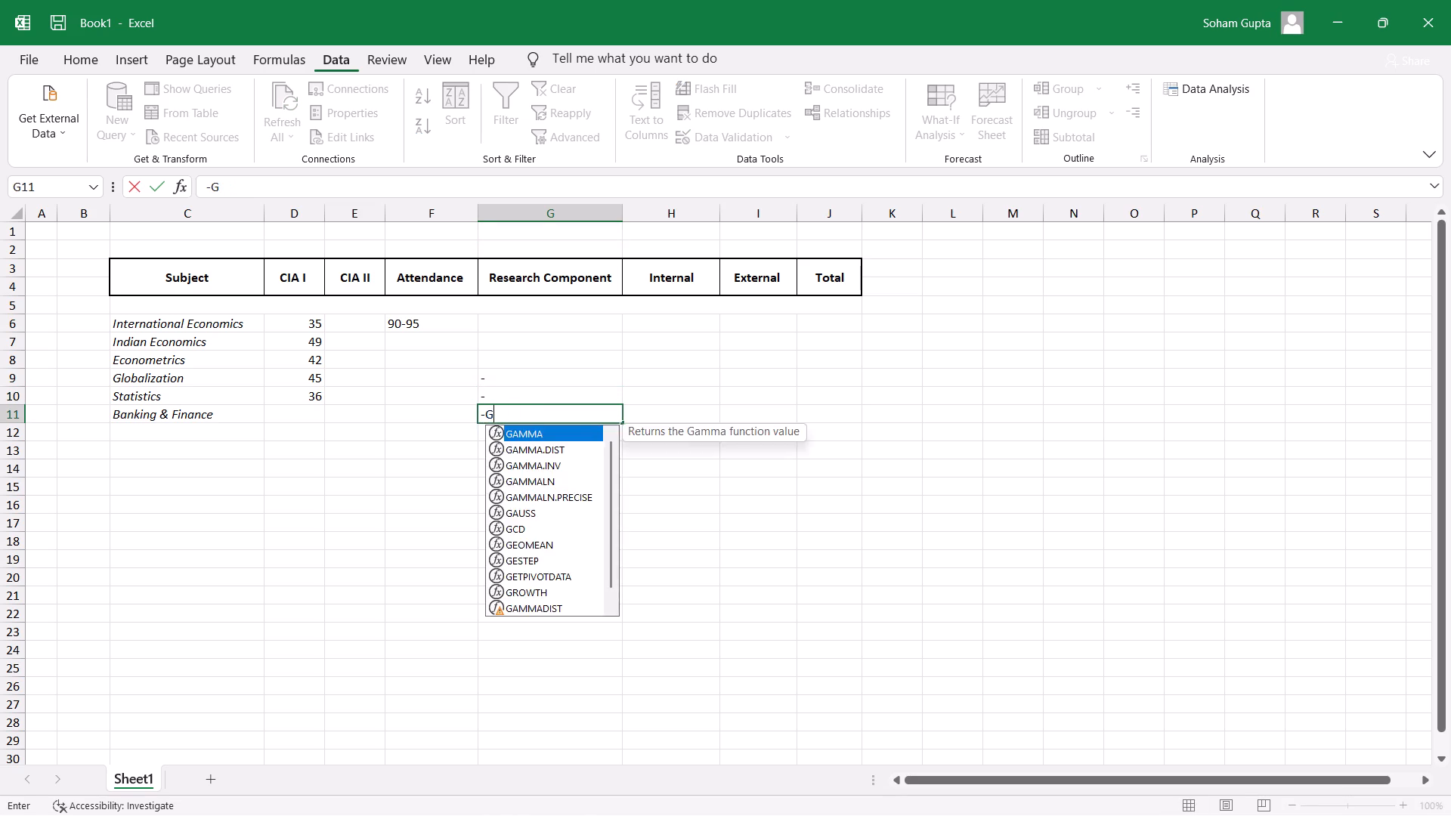
key("BackSpace")
key("Return")
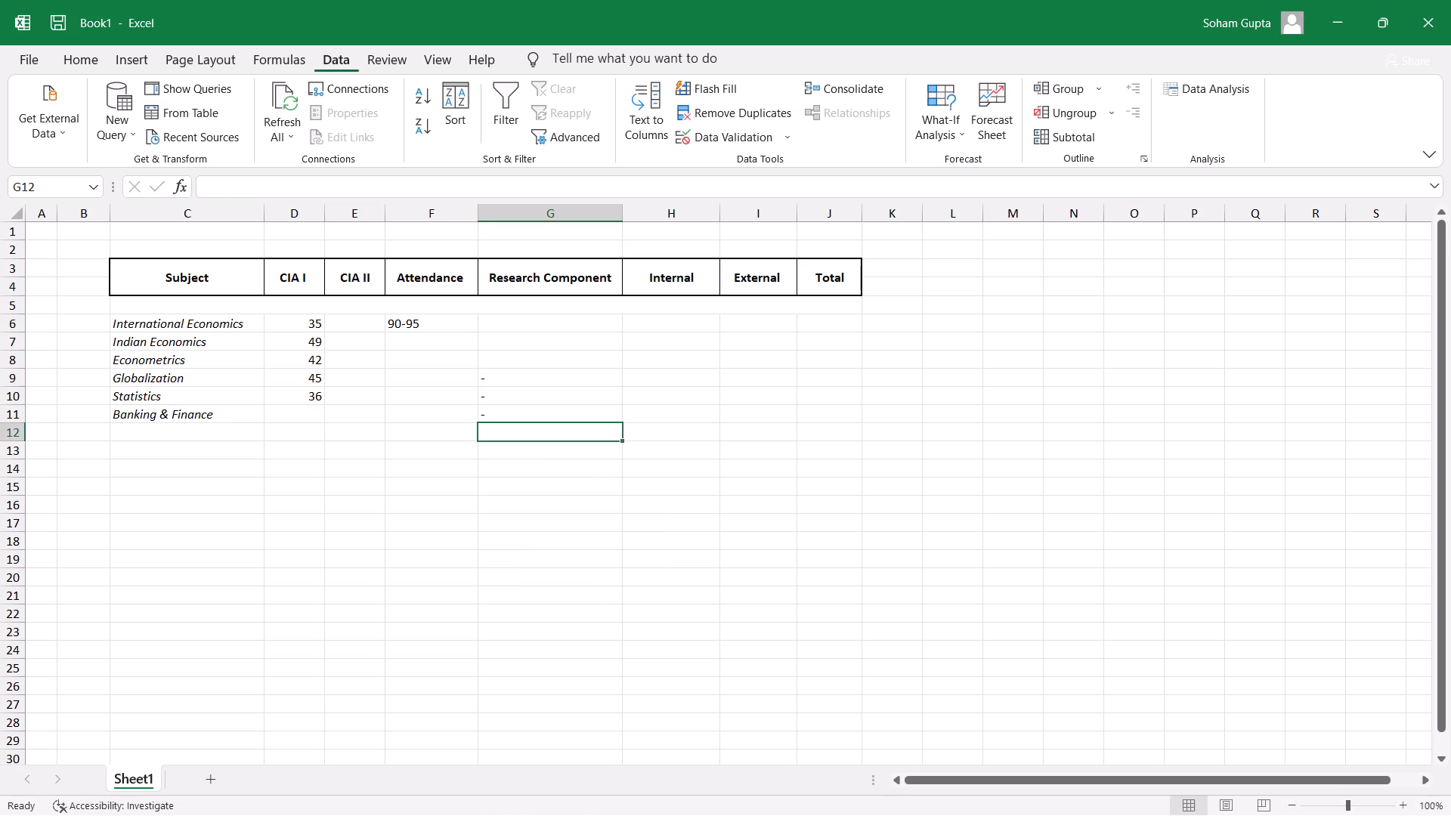
Centre-align the mark cells from CIA I to Total for International Economics through Statistics, D6:J10.
key("Up")
key("Left")
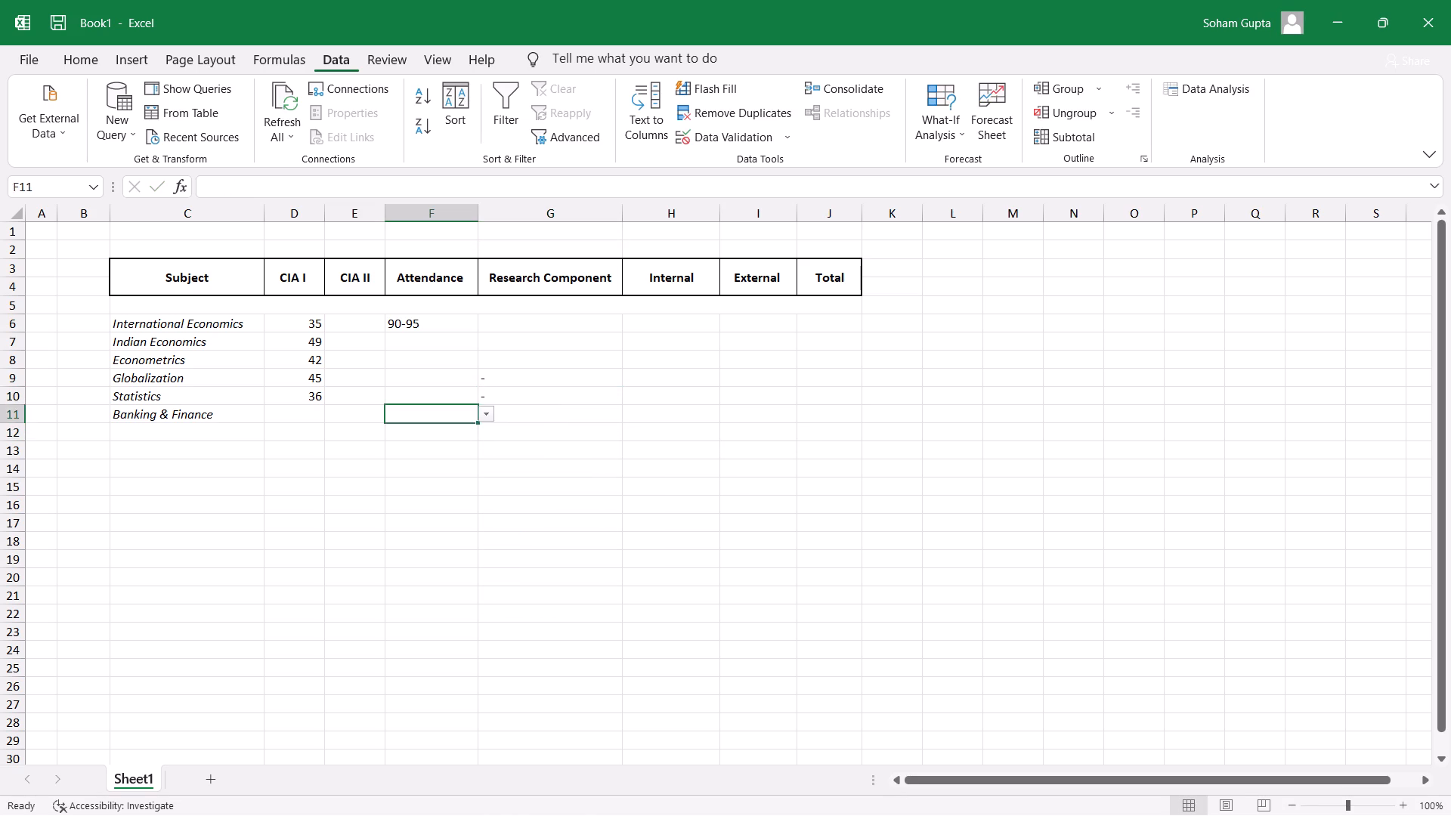
key("Up")
key("Up")
key("Left")
key("Up")
key("Left")
key("Up")
key("Up")
key("ctrl+shift+Right")
key("ctrl+shift+Right")
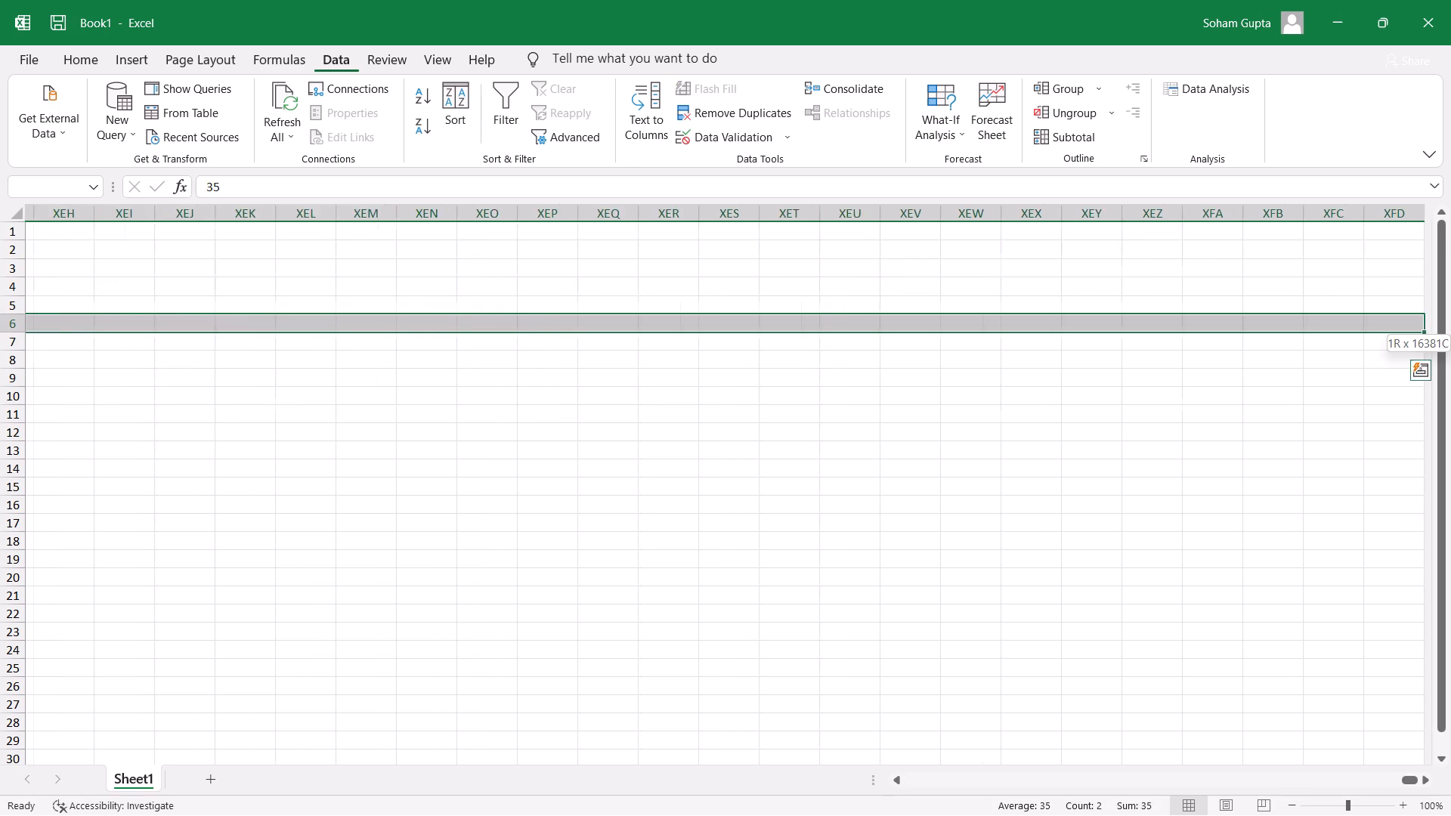
key("ctrl+shift+Left")
key("shift+Right")
key("shift+Right")
key("shift+Right")
key("shift+Right")
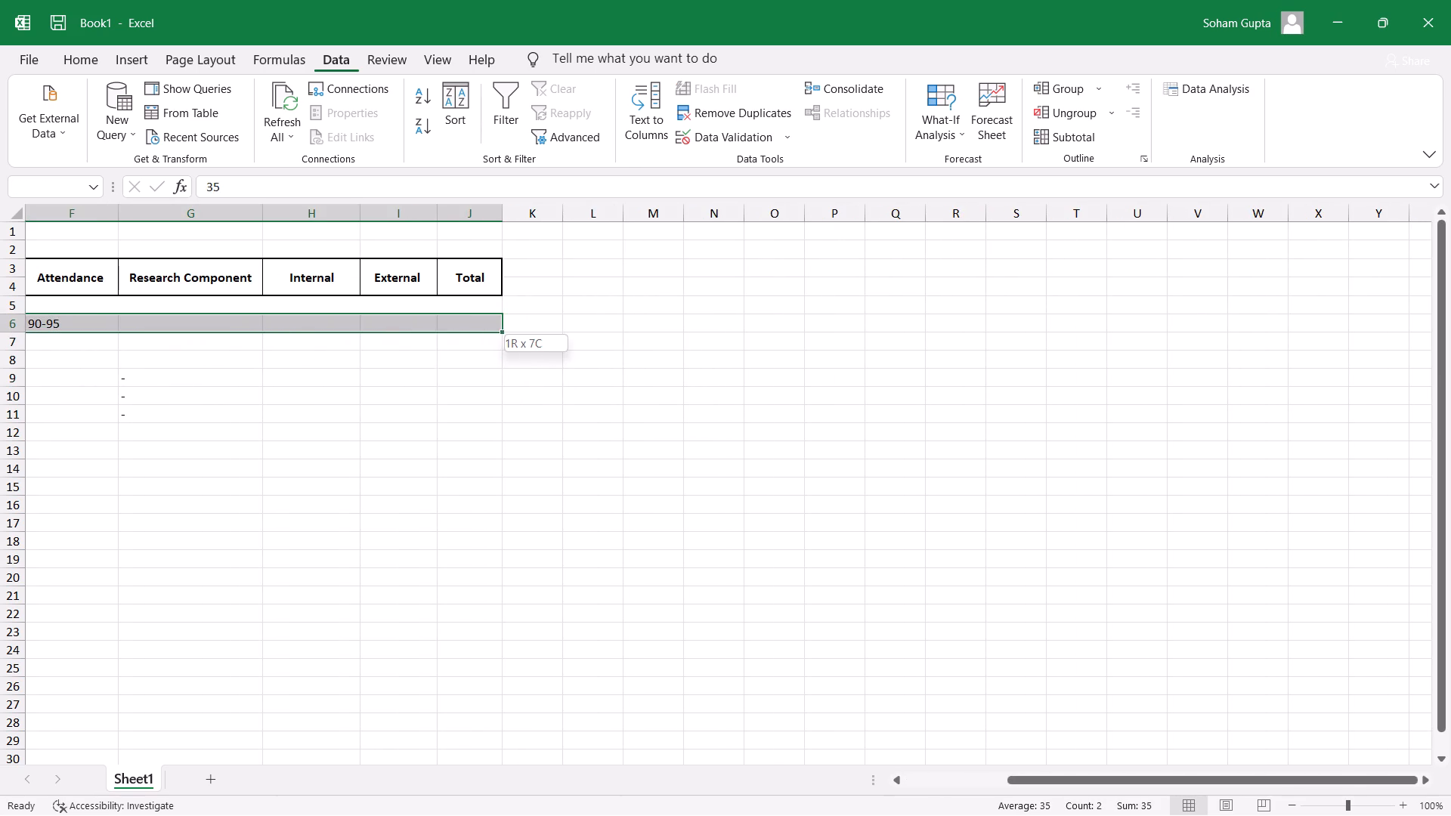
key("ctrl+shift+Down")
key("alt+h")
type("ac")
Centre-align the Banking & Finance row from CIA I to Total, D11:J11.
key("Down")
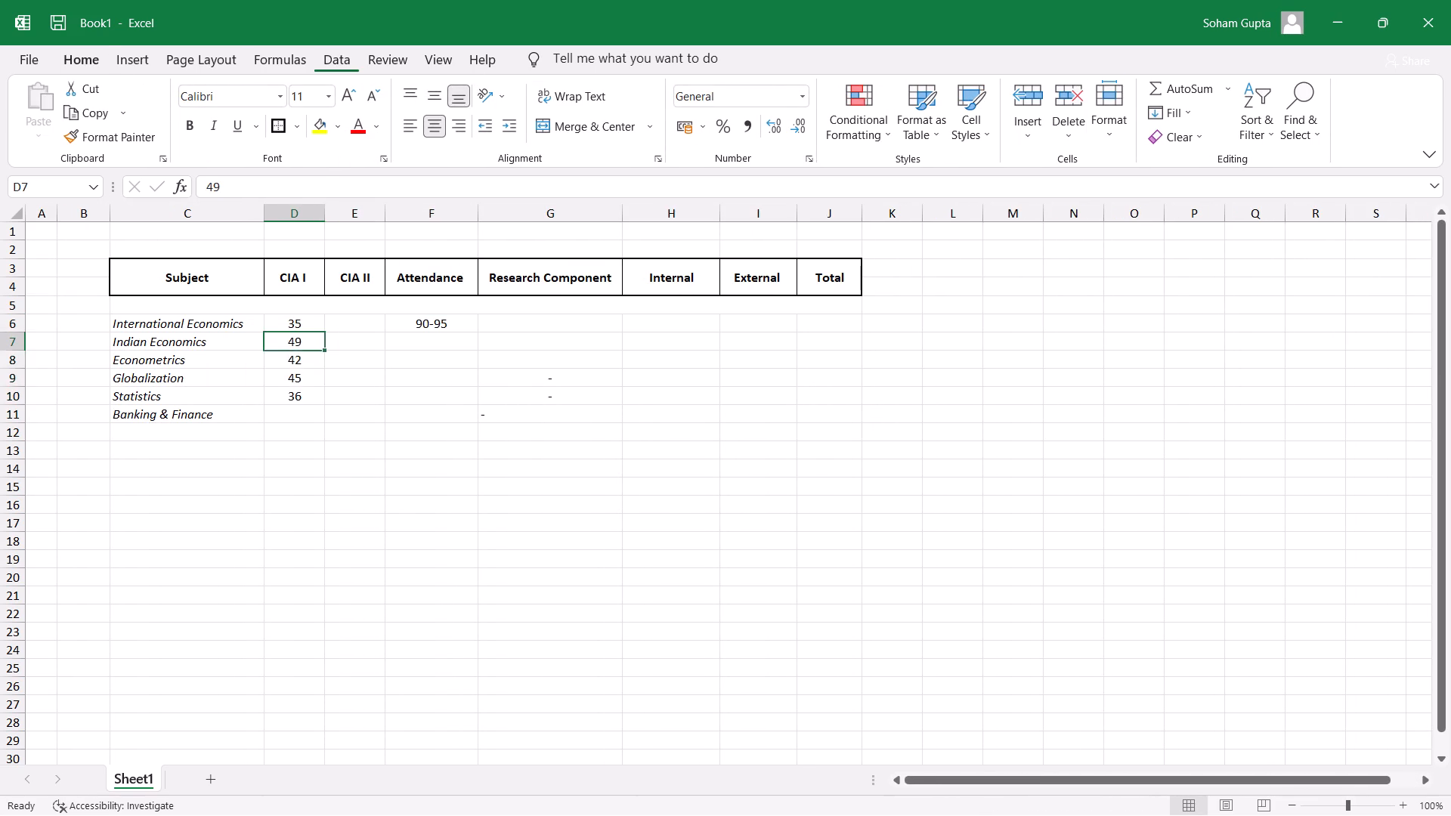
key("Down")
key("Down")
key("Down")
key("Right")
key("Down")
key("Left")
key("shift+Right")
key("shift+Right")
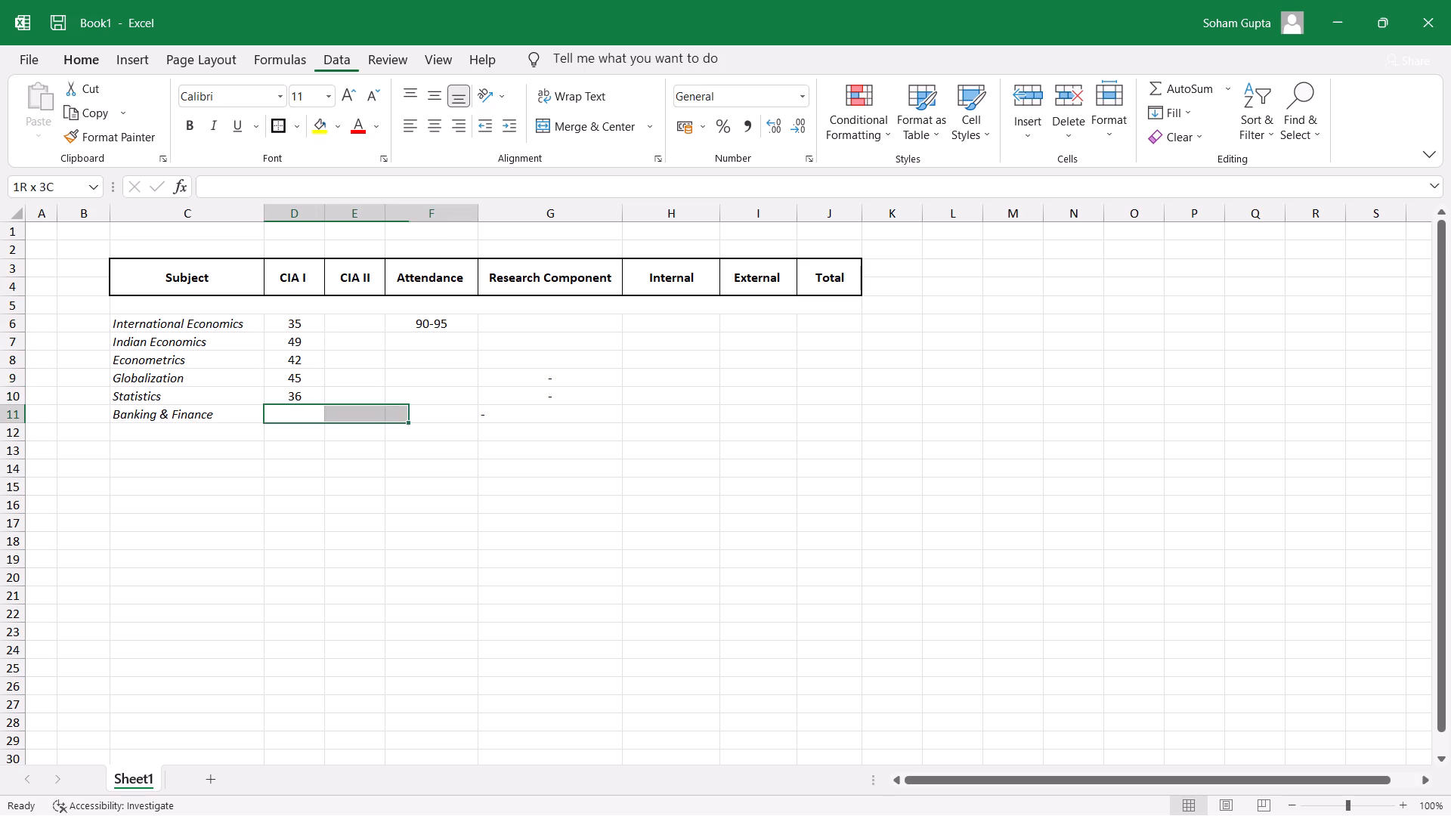
key("shift+Right")
key("shift+Right")
key("shift+Right")
key("shift+Right")
key("alt+h")
type("ac")
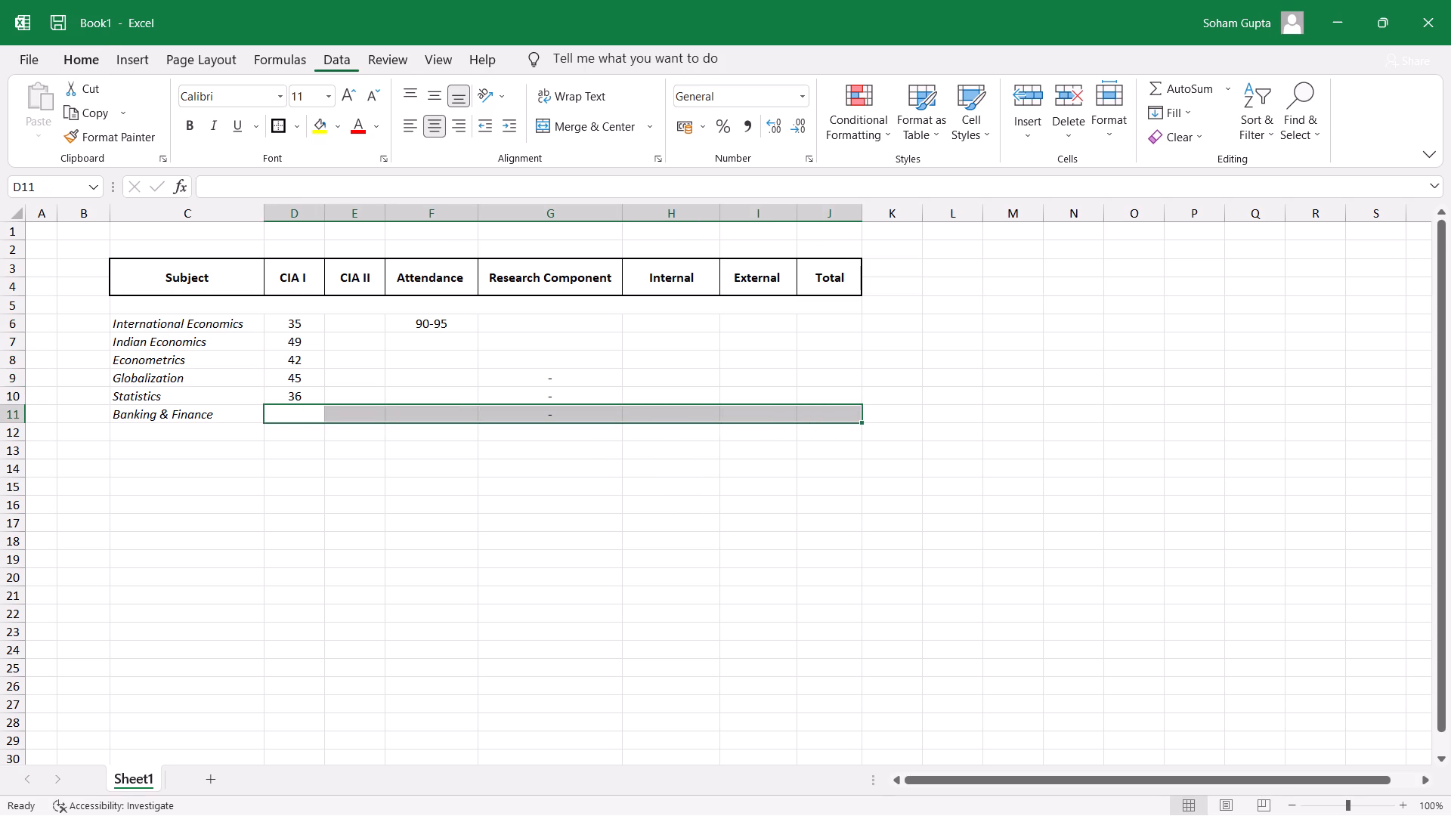
Make the three Research Component dashes in G9:G11 bold.
key("Right")
key("Down")
key("Up")
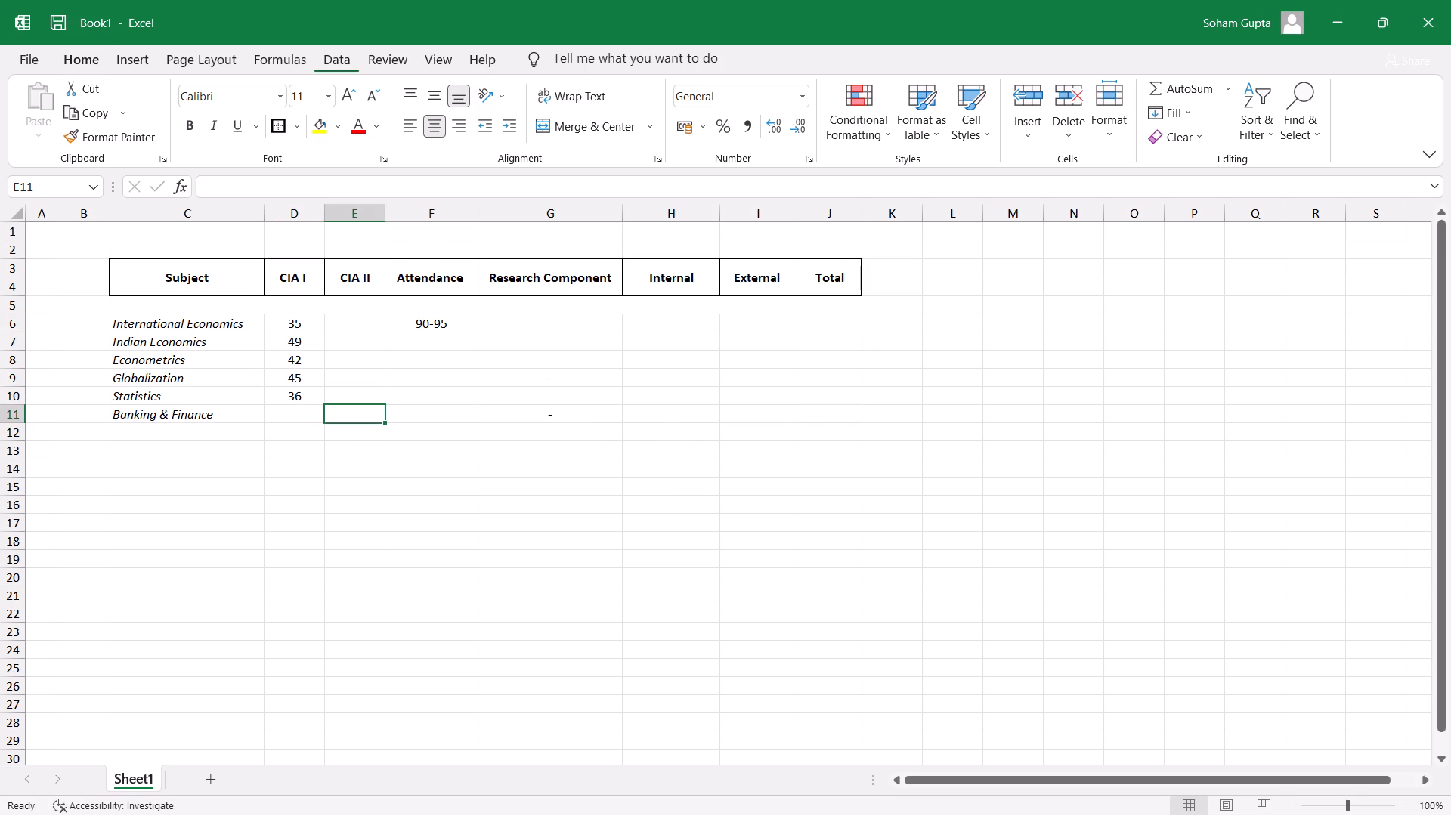
key("Up")
key("Up")
key("Right")
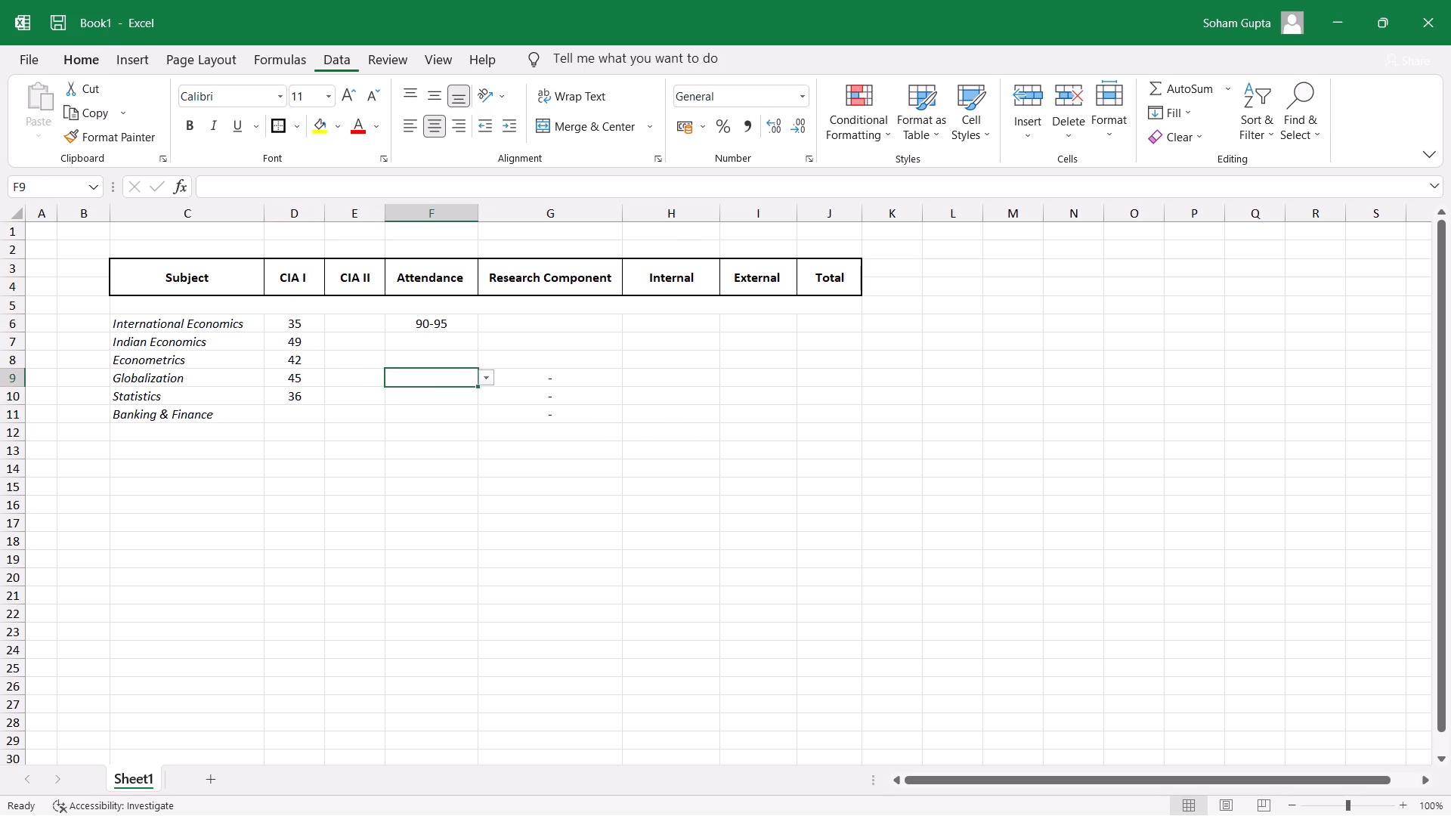
key("Right")
key("shift+Down")
key("shift+Down")
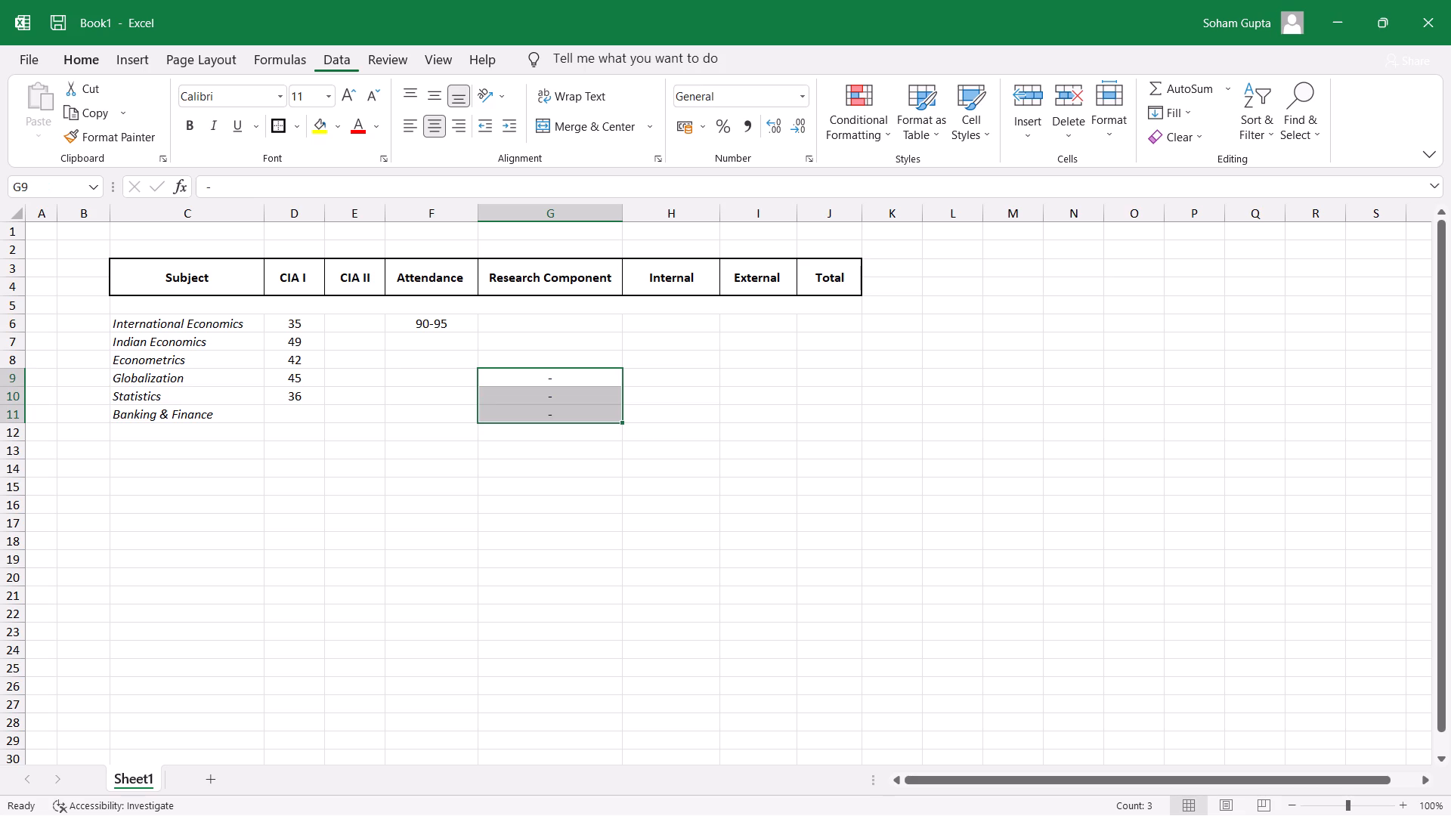
key("ctrl+b")
Go to the empty CIA I cell for Banking & Finance in D11.
key("Down")
key("Left")
key("Left")
key("Left")
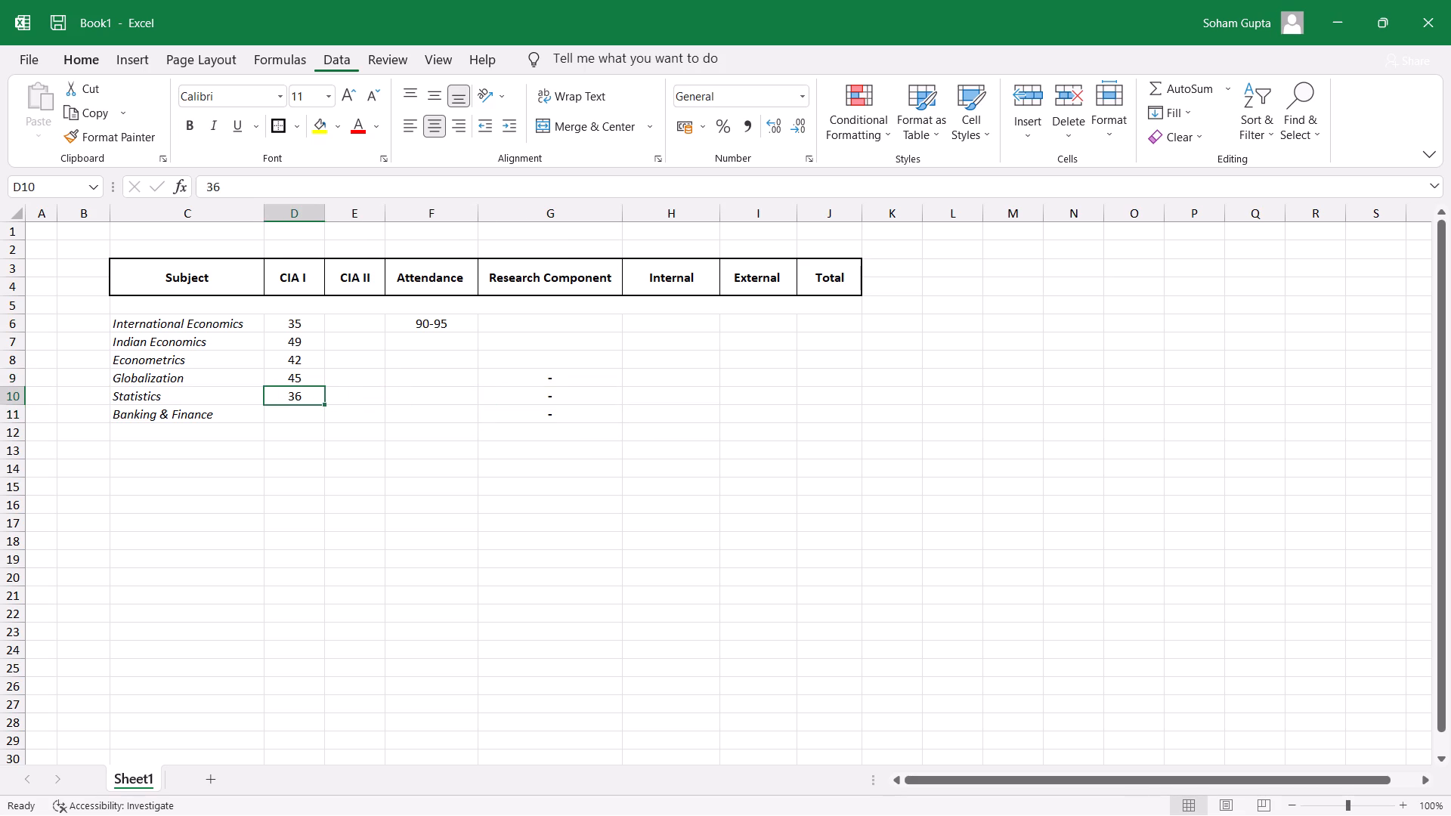
key("Down")
key("Down")
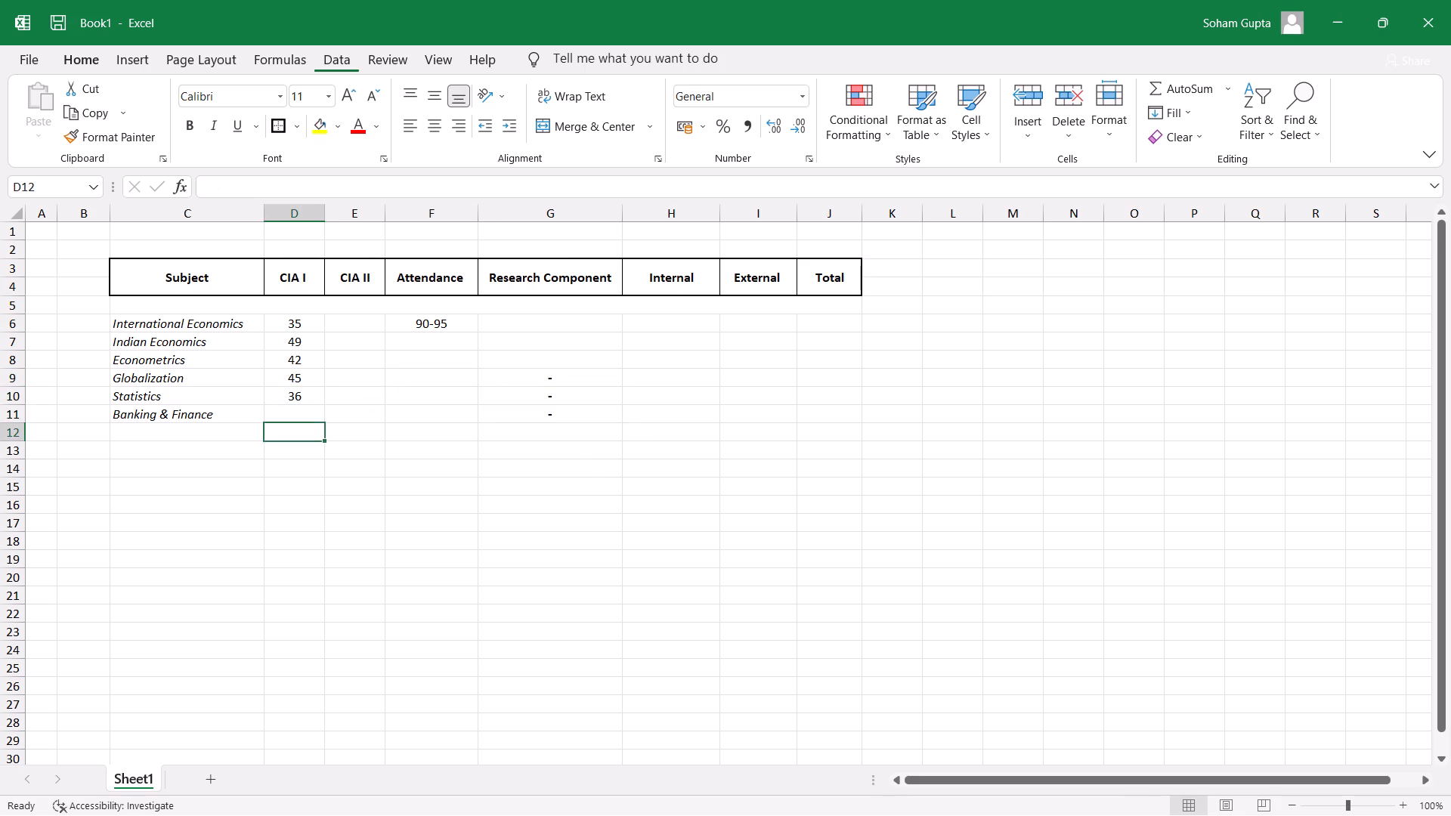
key("Up")
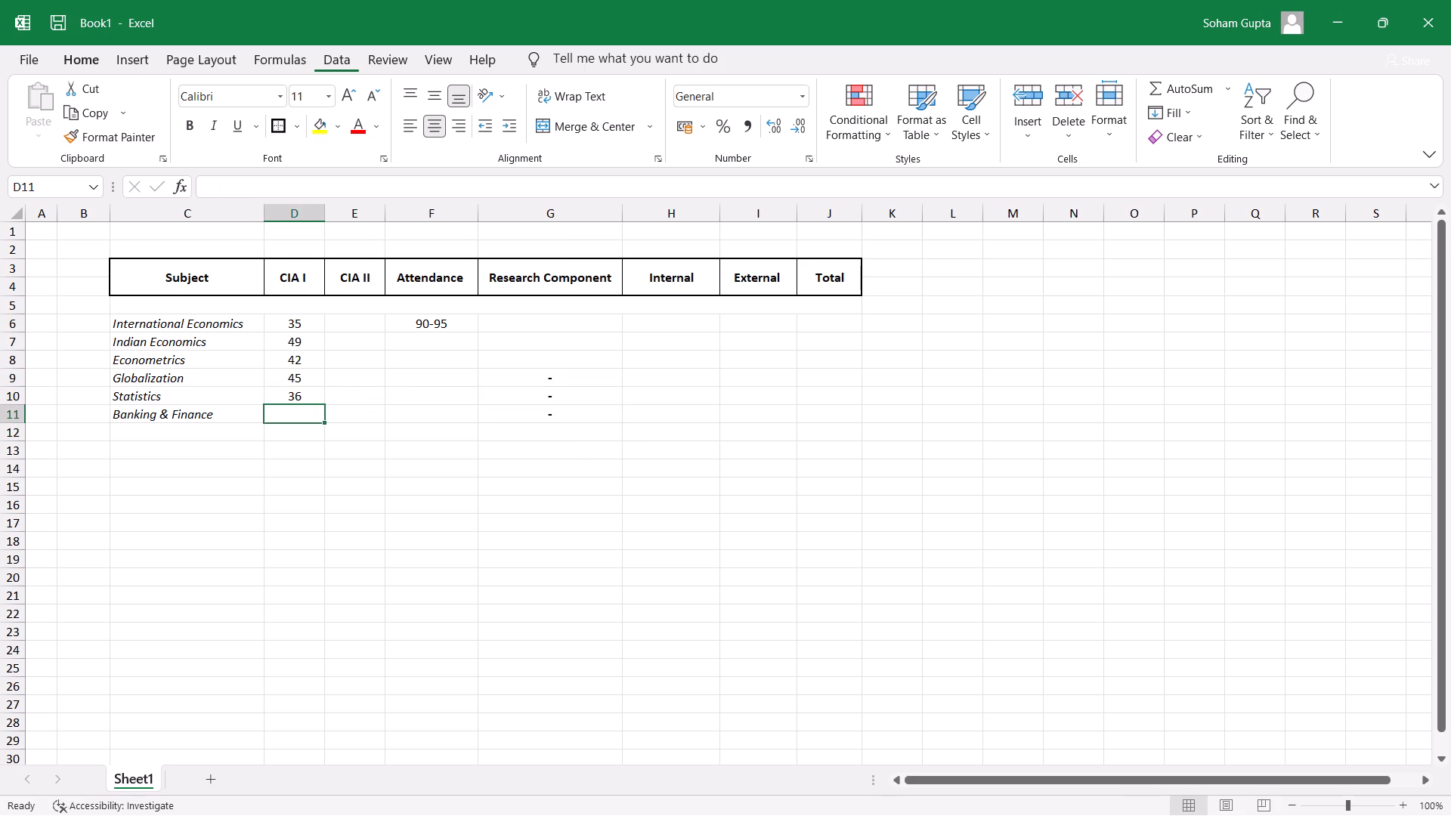
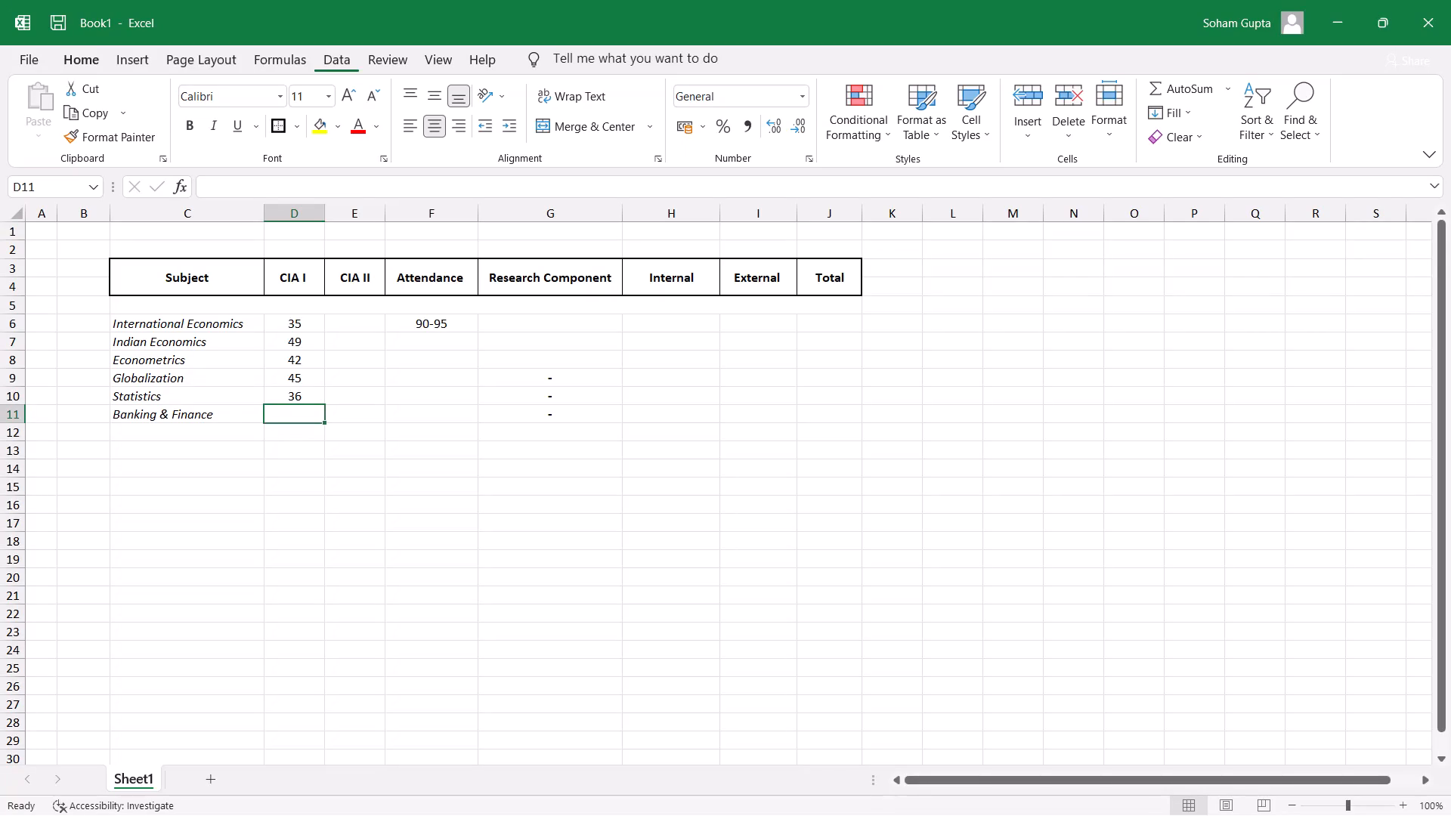
Check the attendance dropdown for Indian Economics in F7 by viewing its list of ranges without choosing one.
left_click(472, 328)
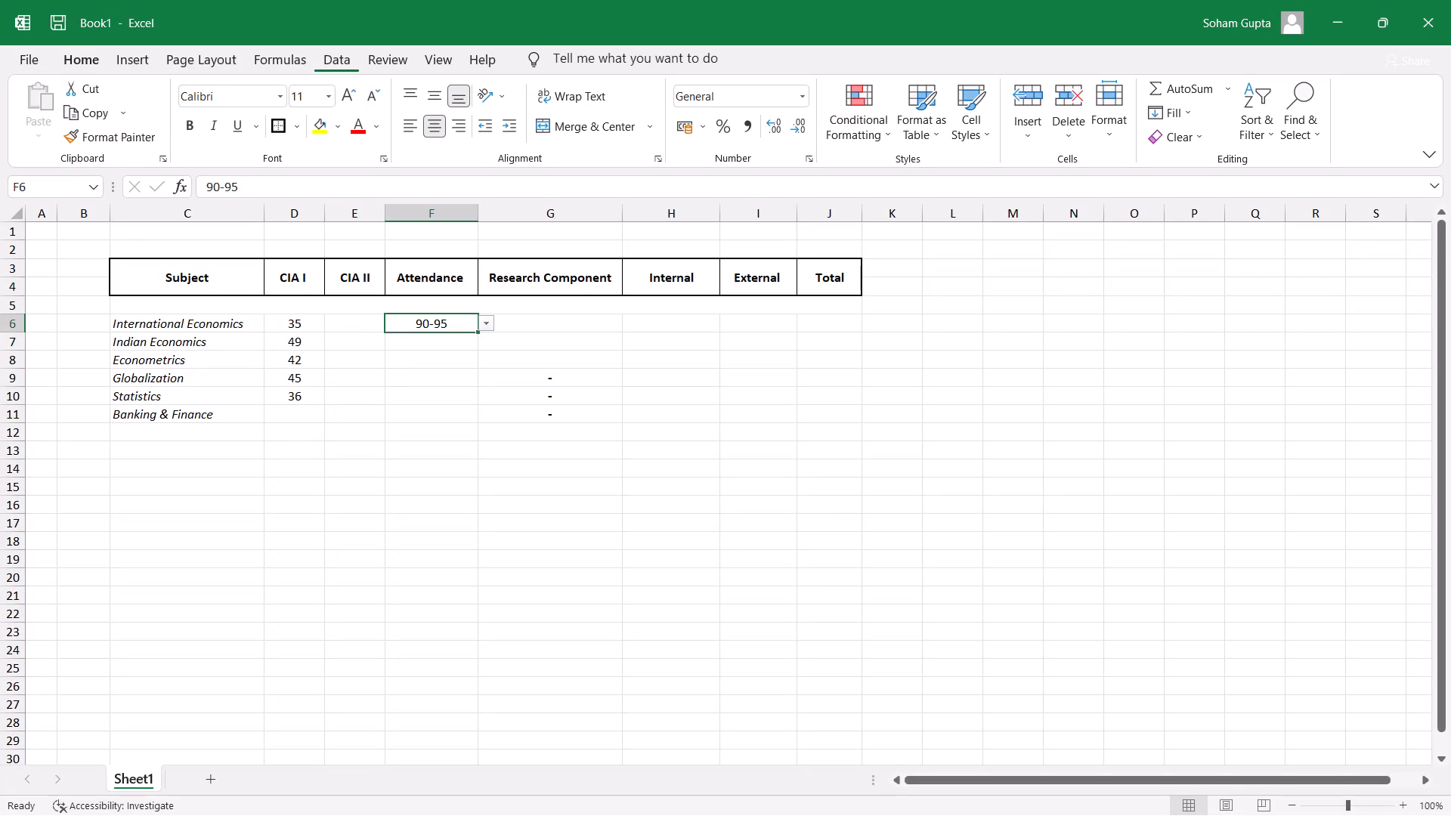
left_click(469, 338)
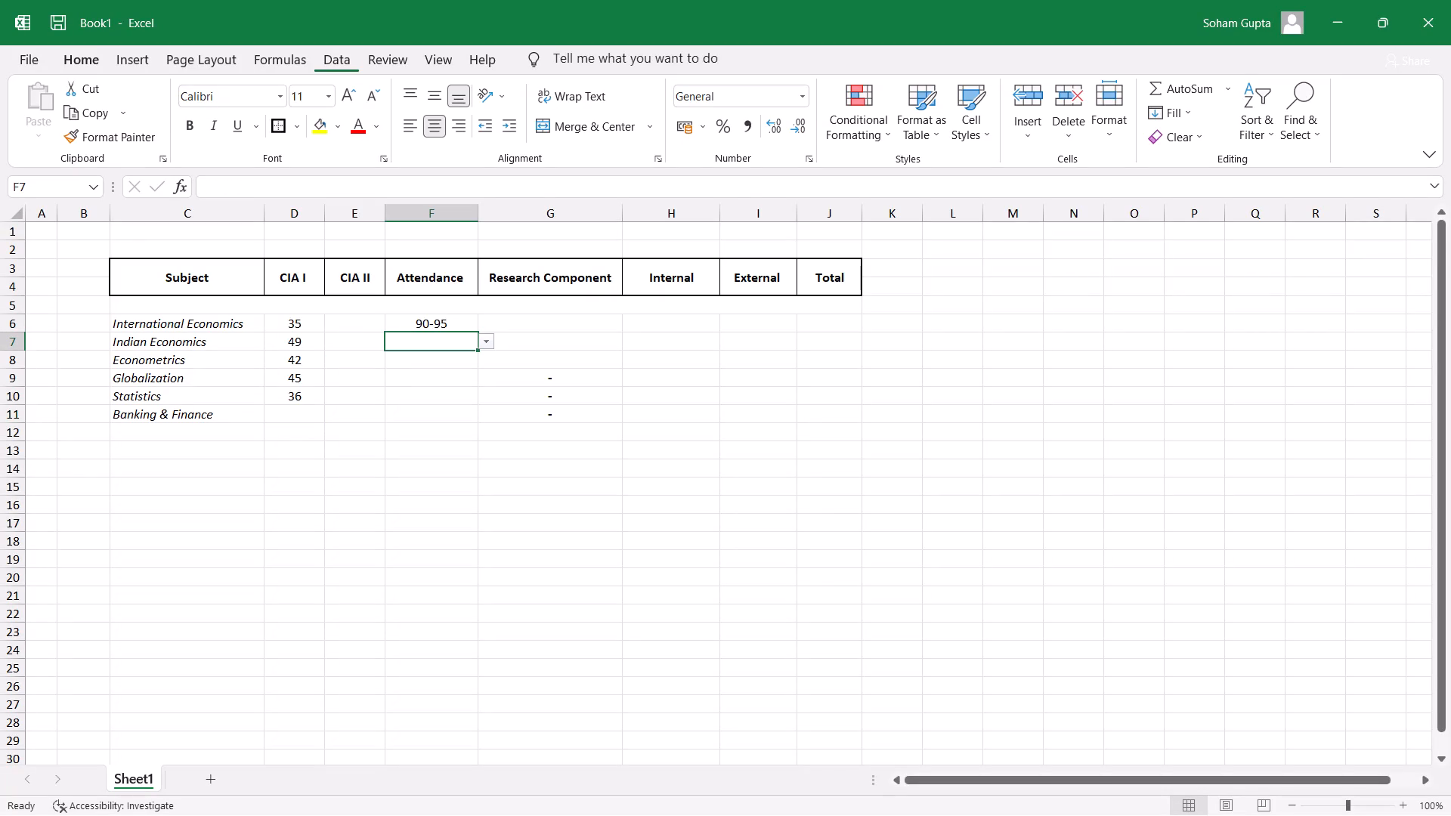
left_click(486, 345)
left_click(432, 467)
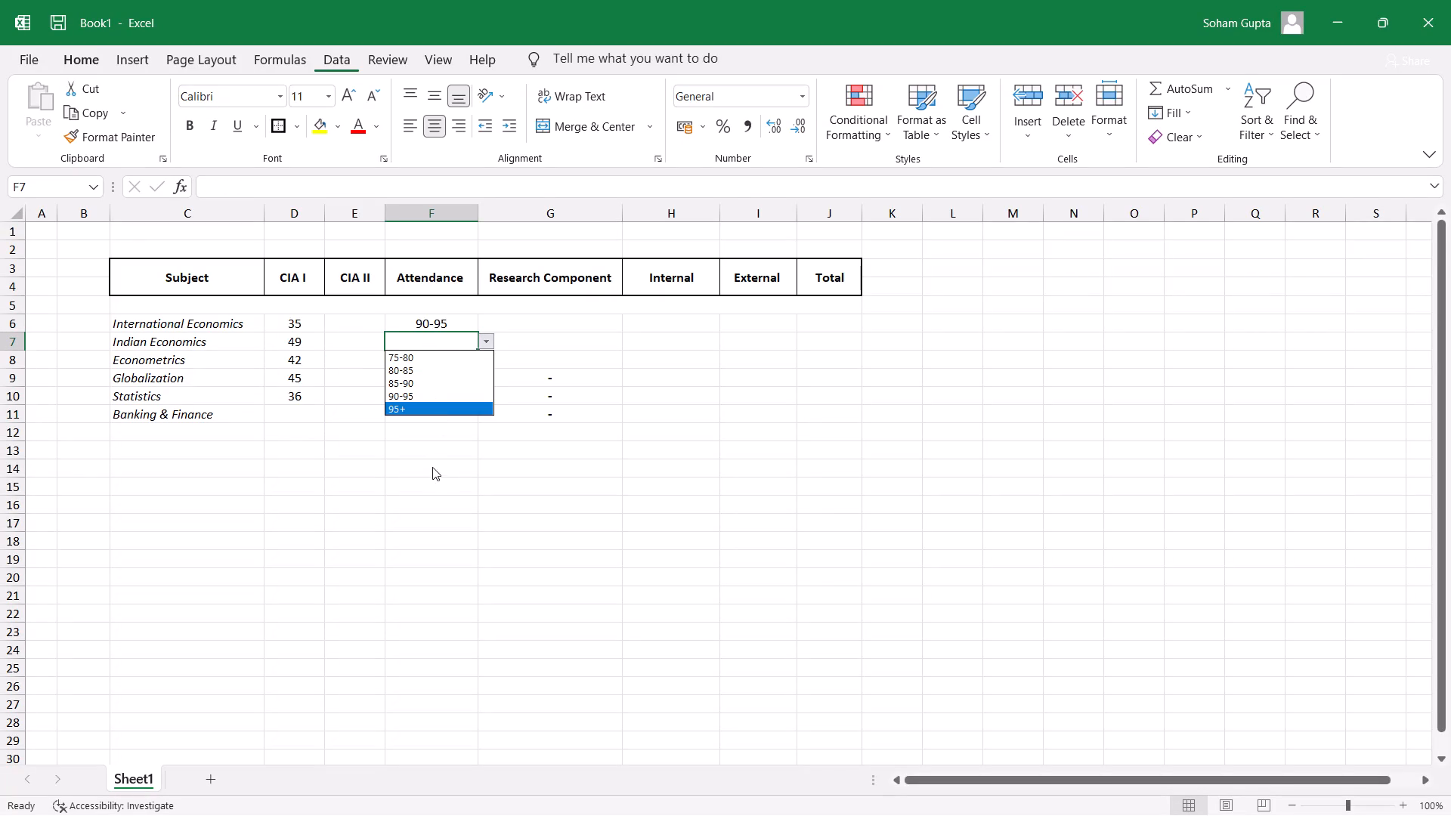
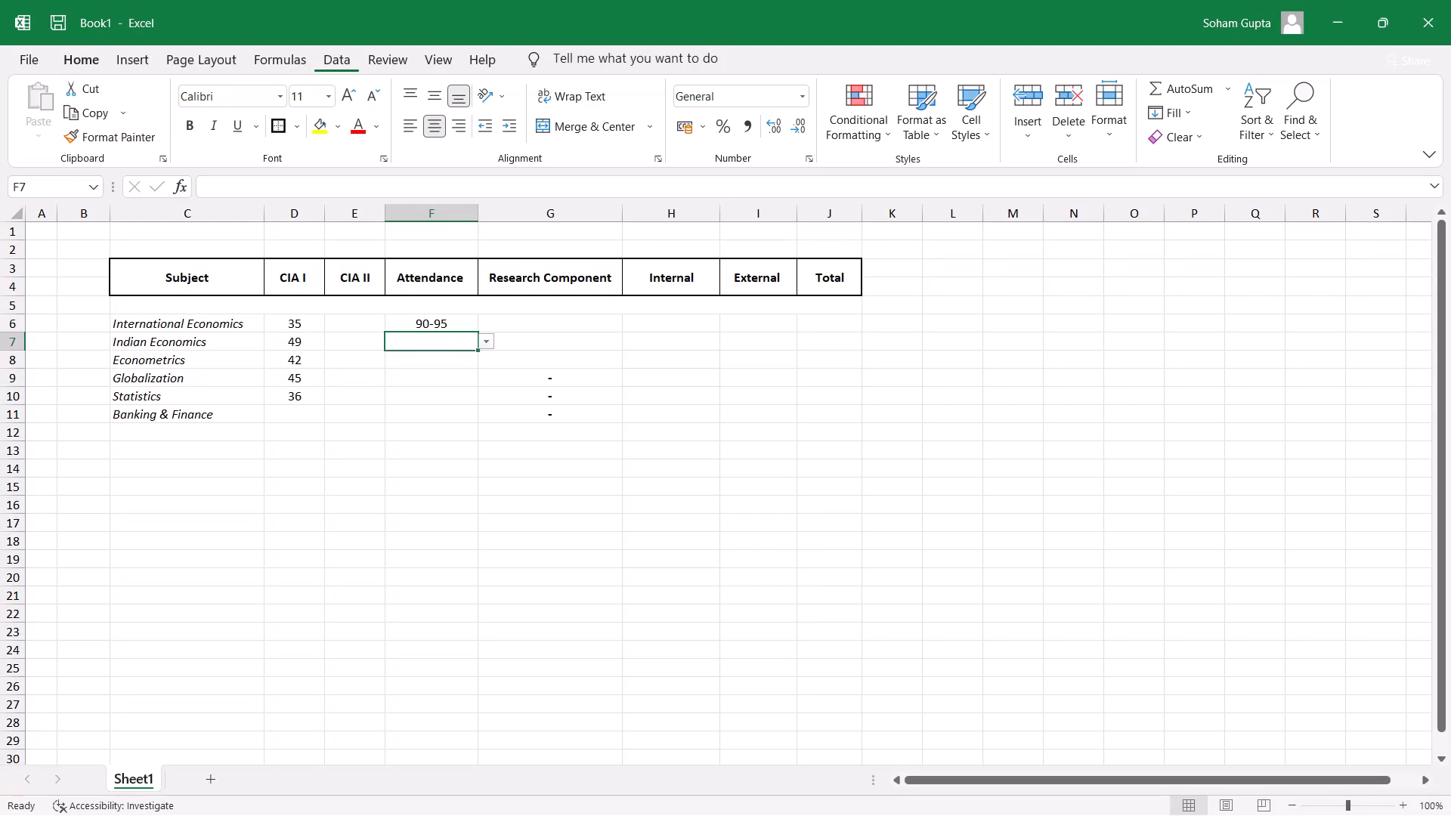
Select the empty CIA II cell for International Economics, E6.
left_click(683, 358)
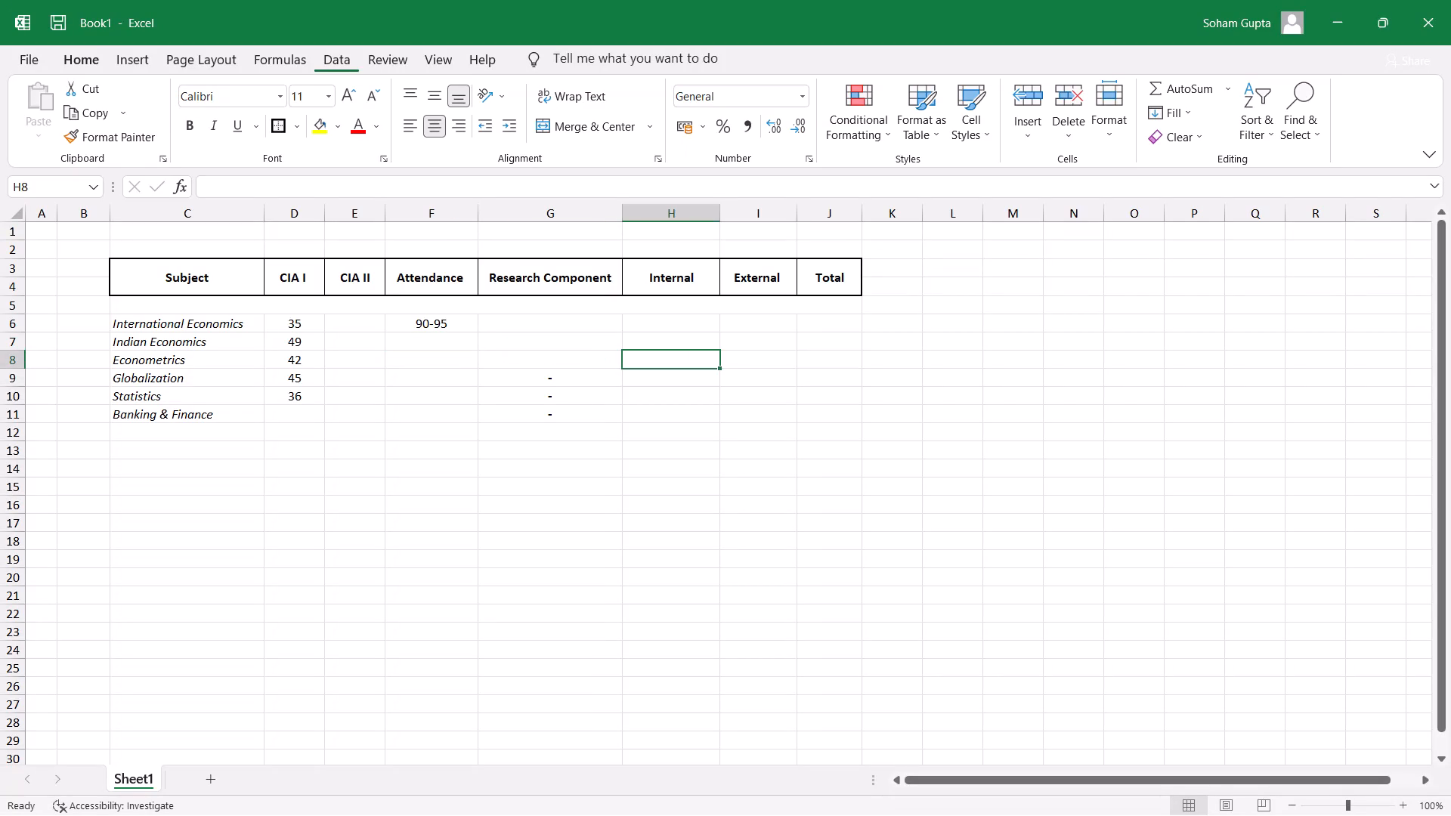
left_click(367, 325)
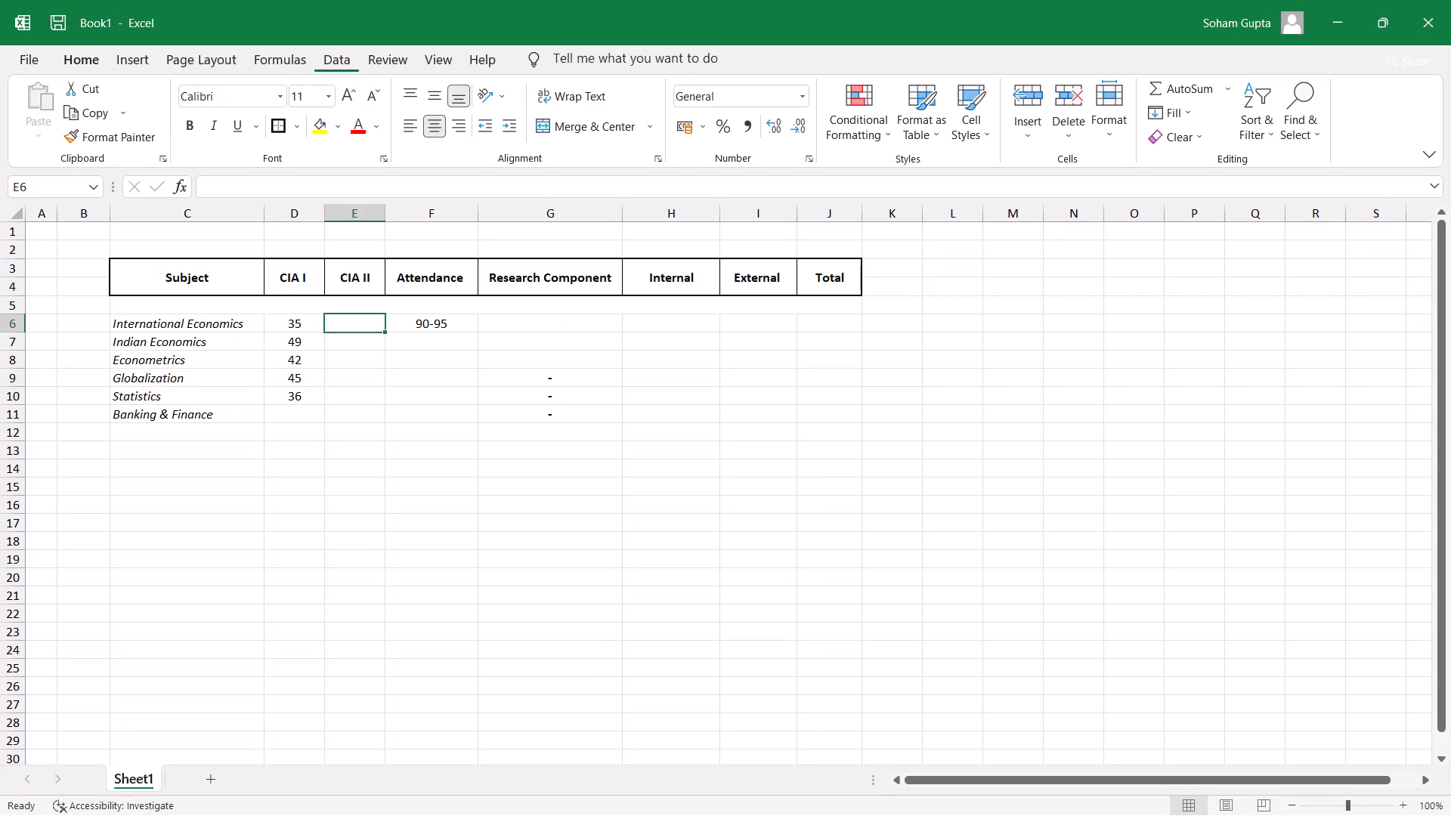
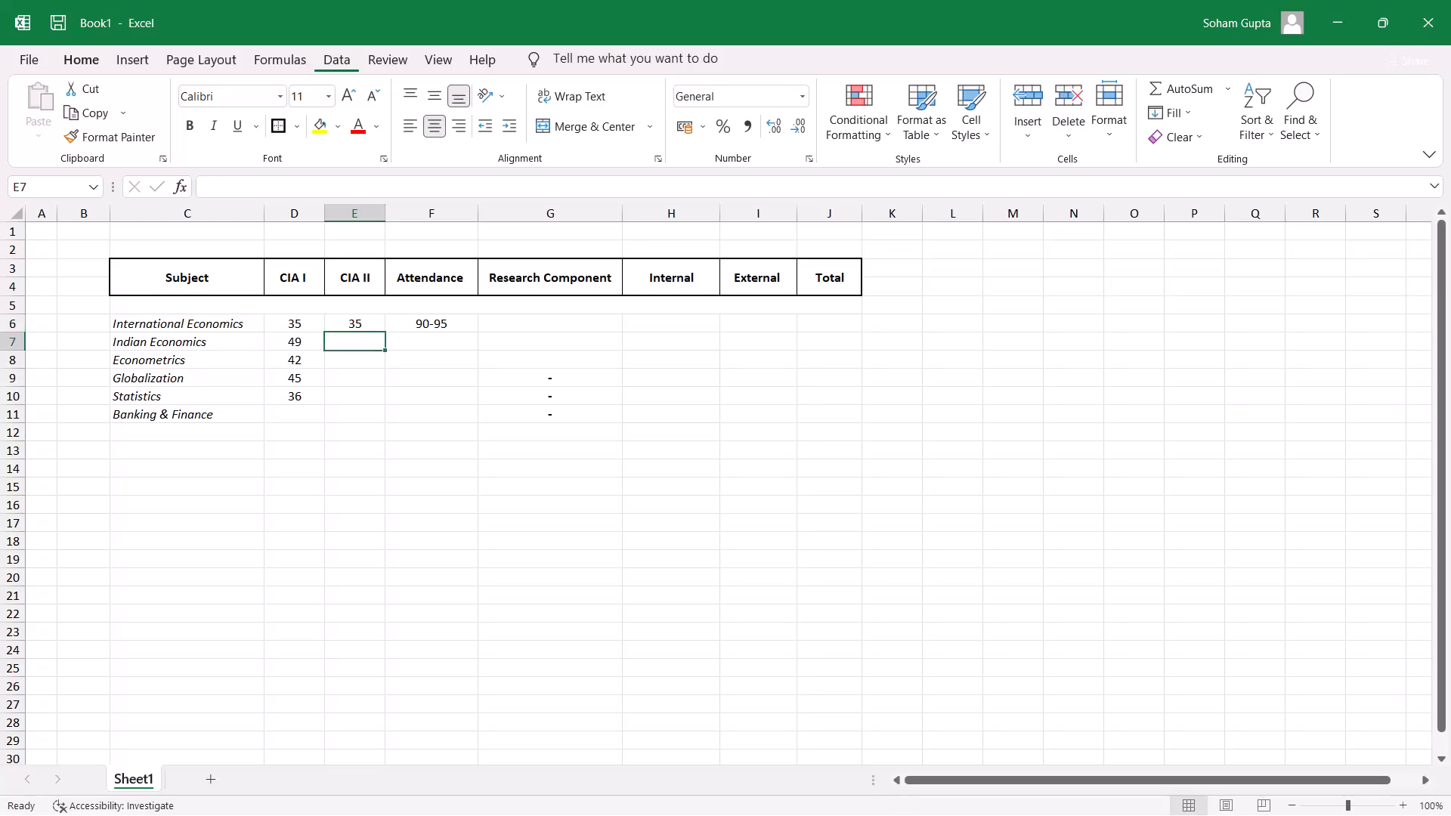
Enter CIA II marks of 35 for Indian Economics, 35 for Econometrics, 45 for Globalization and 35 for Statistics.
type("35")
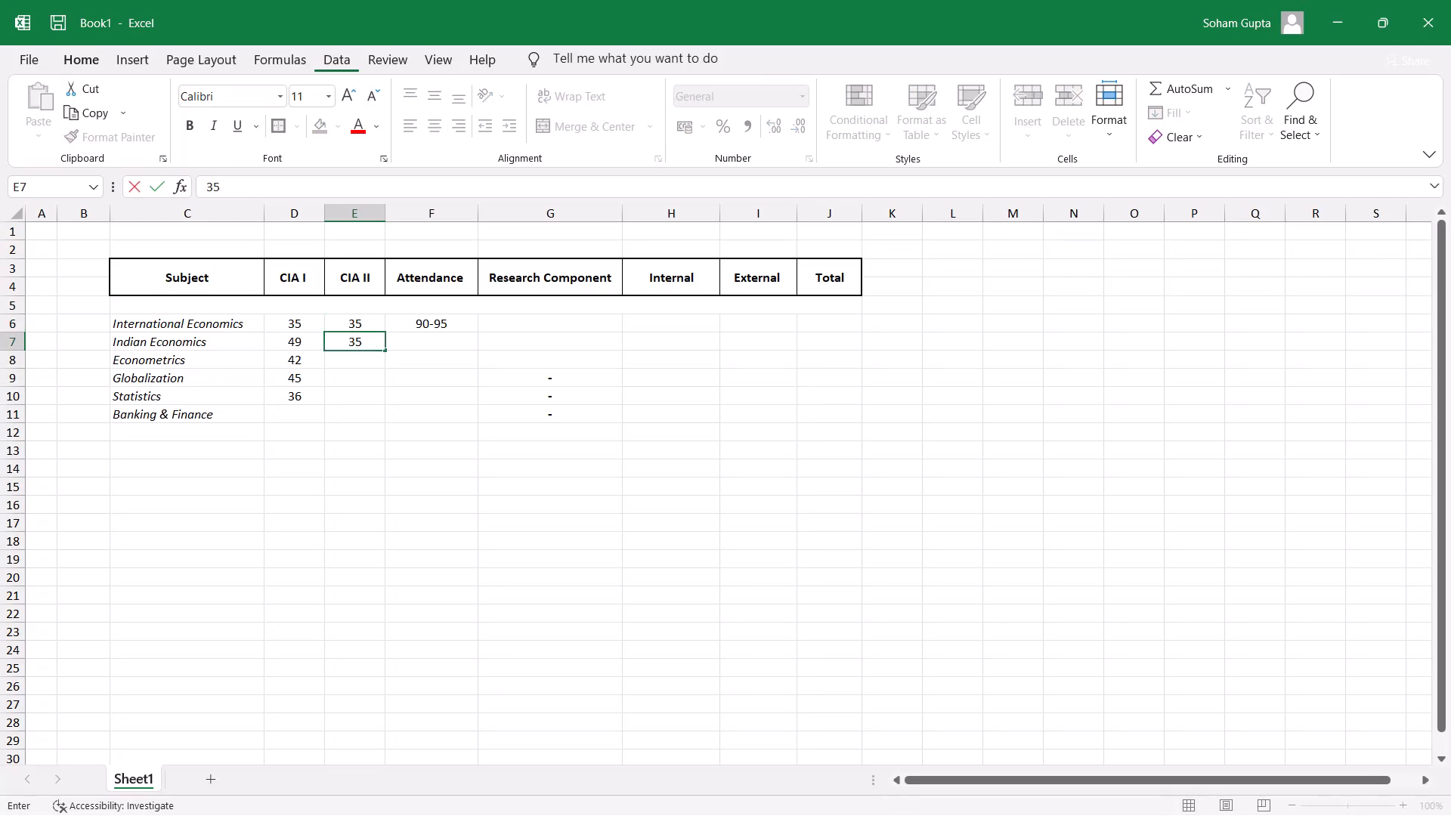
key("Down")
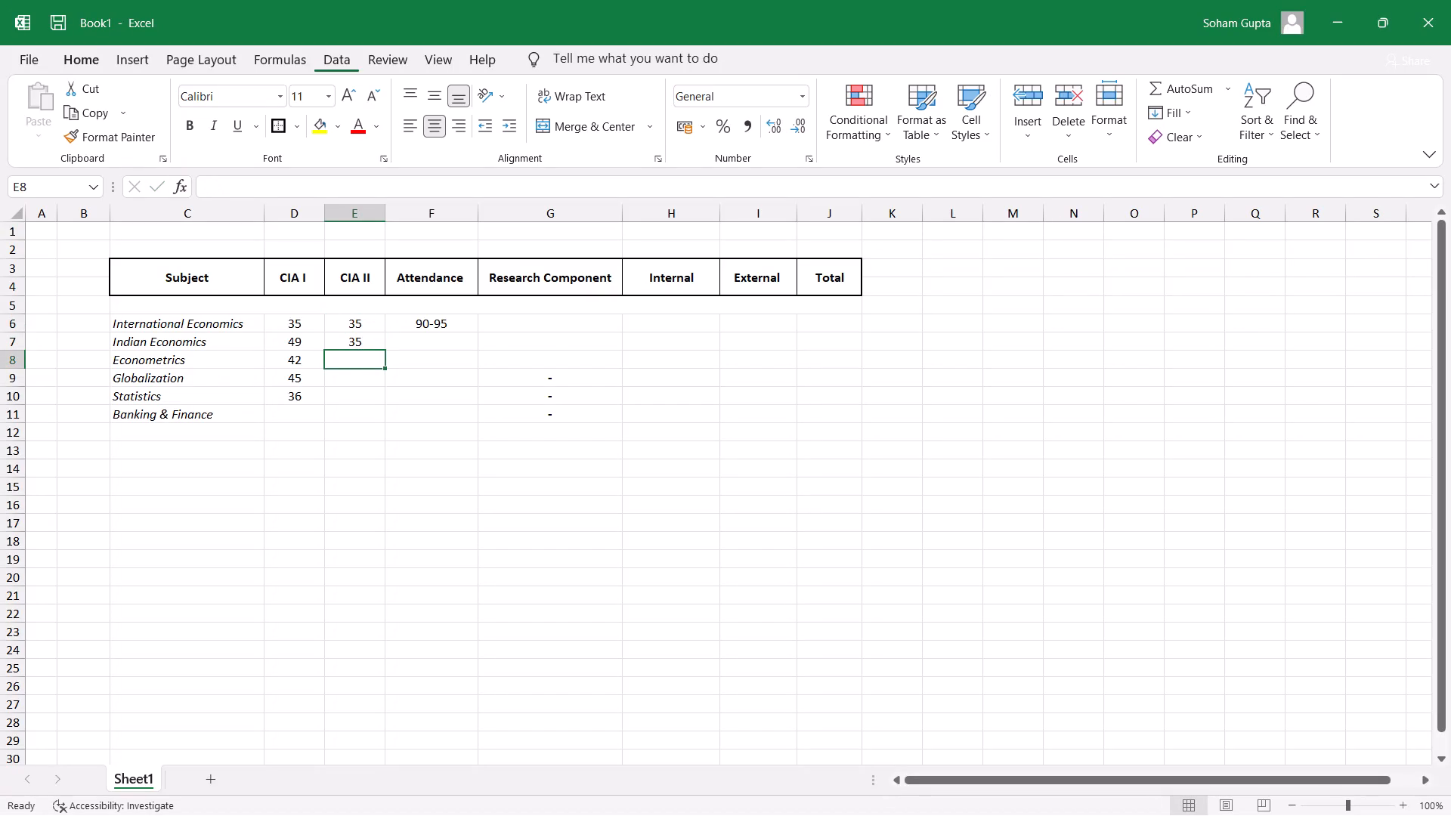
type("35")
key("Down")
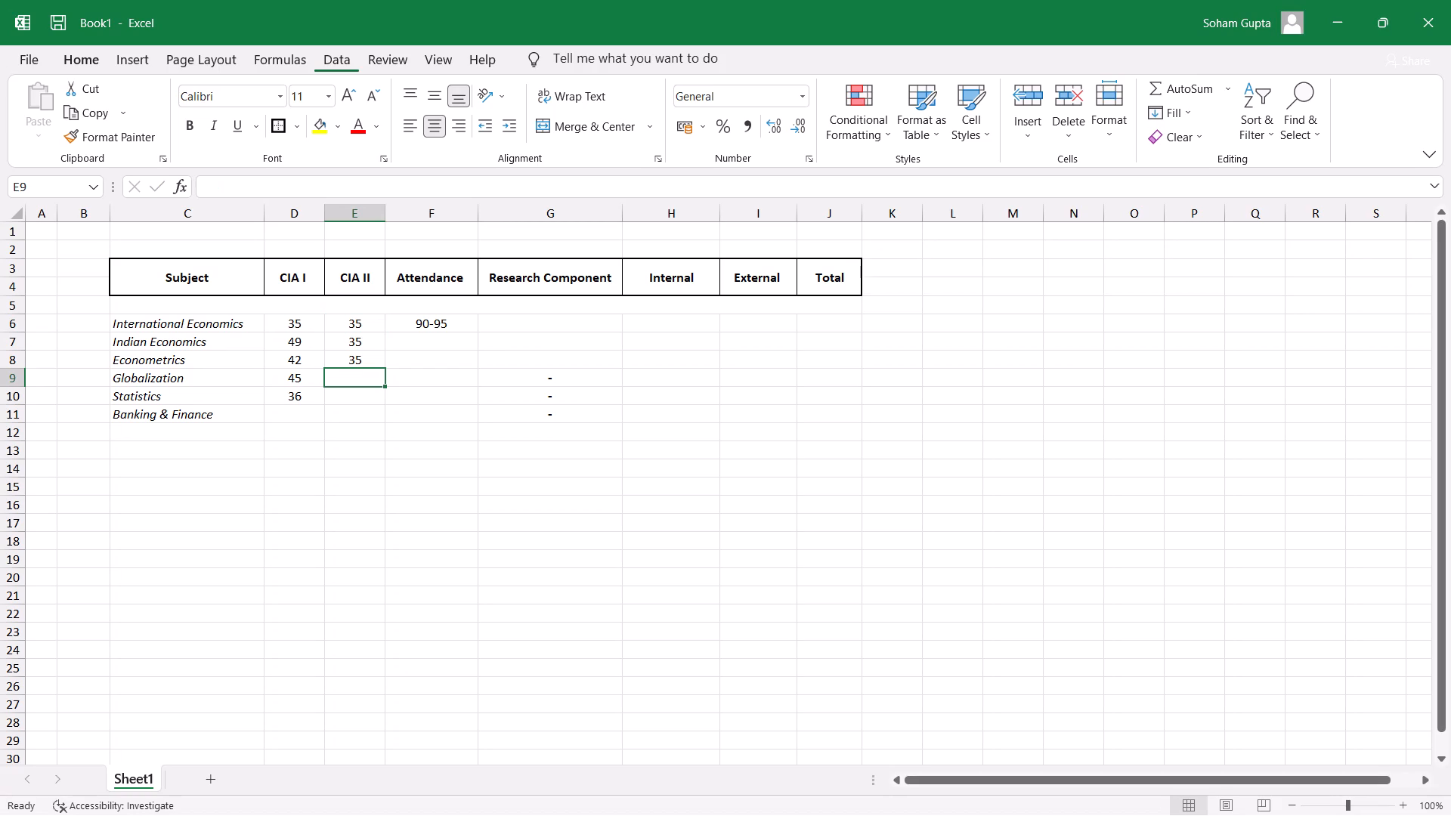
type("45")
key("Down")
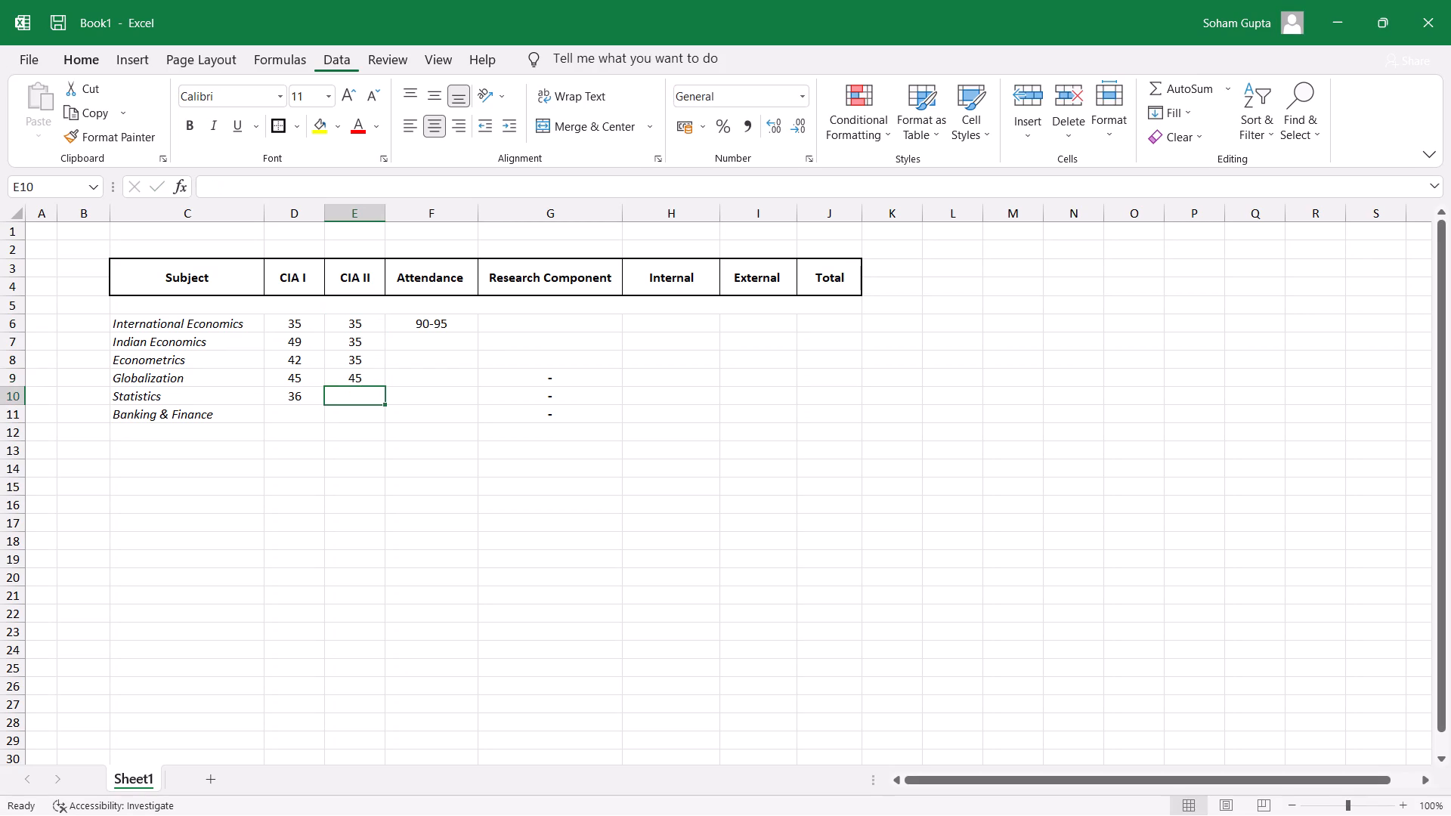
type("35")
key("Right")
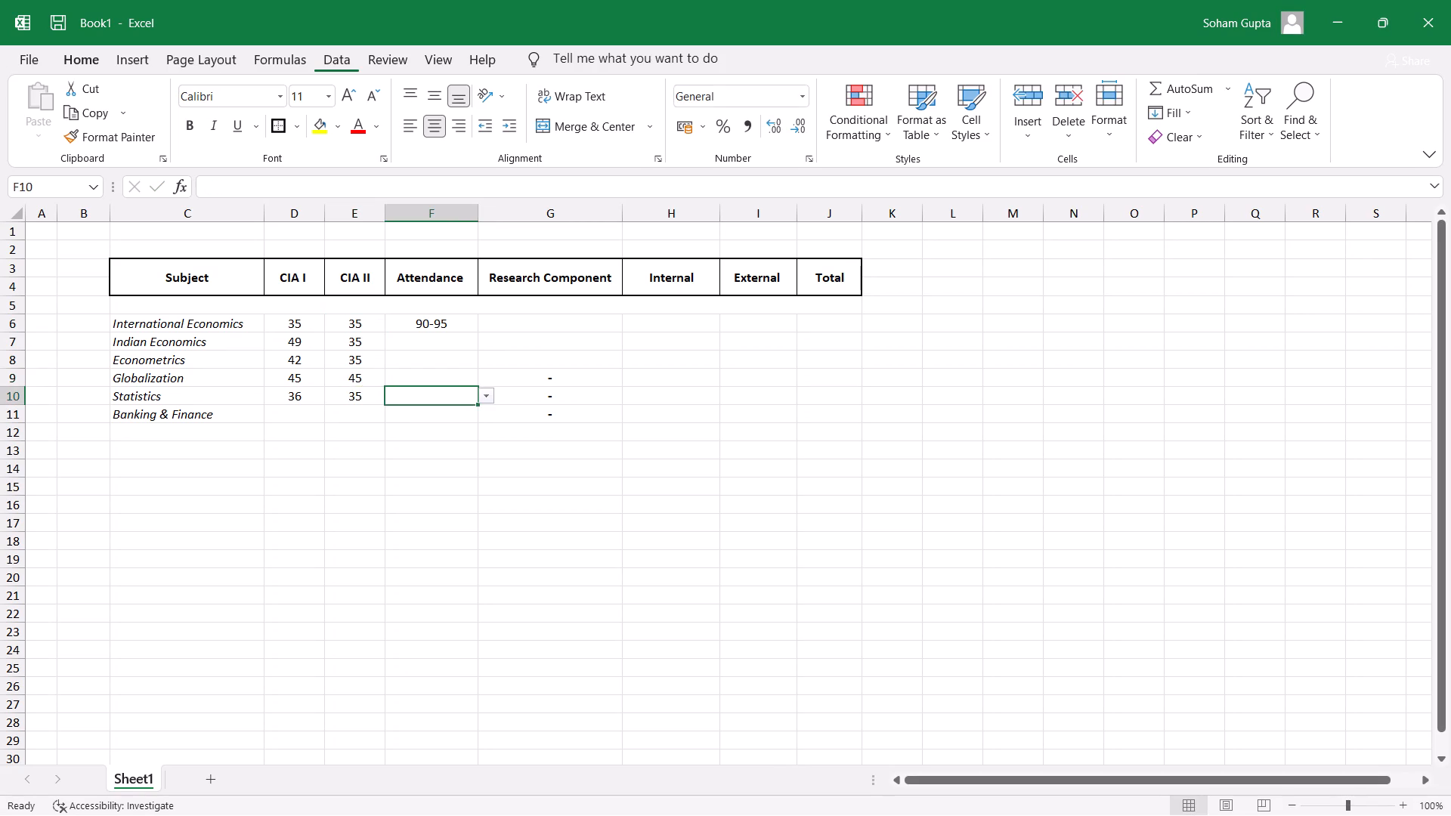
Select the empty Research Component cell for International Economics, G6.
left_click(451, 323)
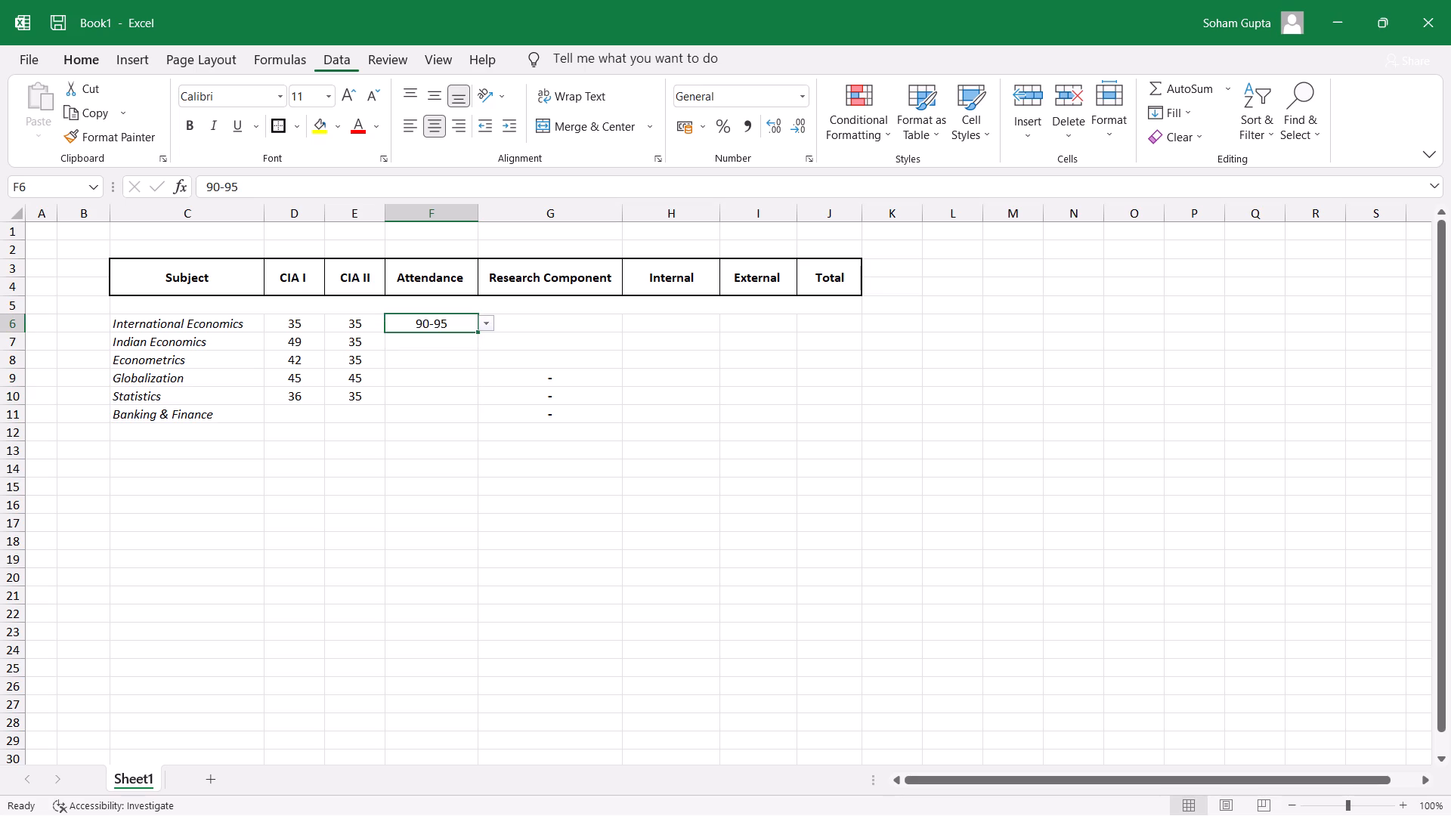
left_click(555, 329)
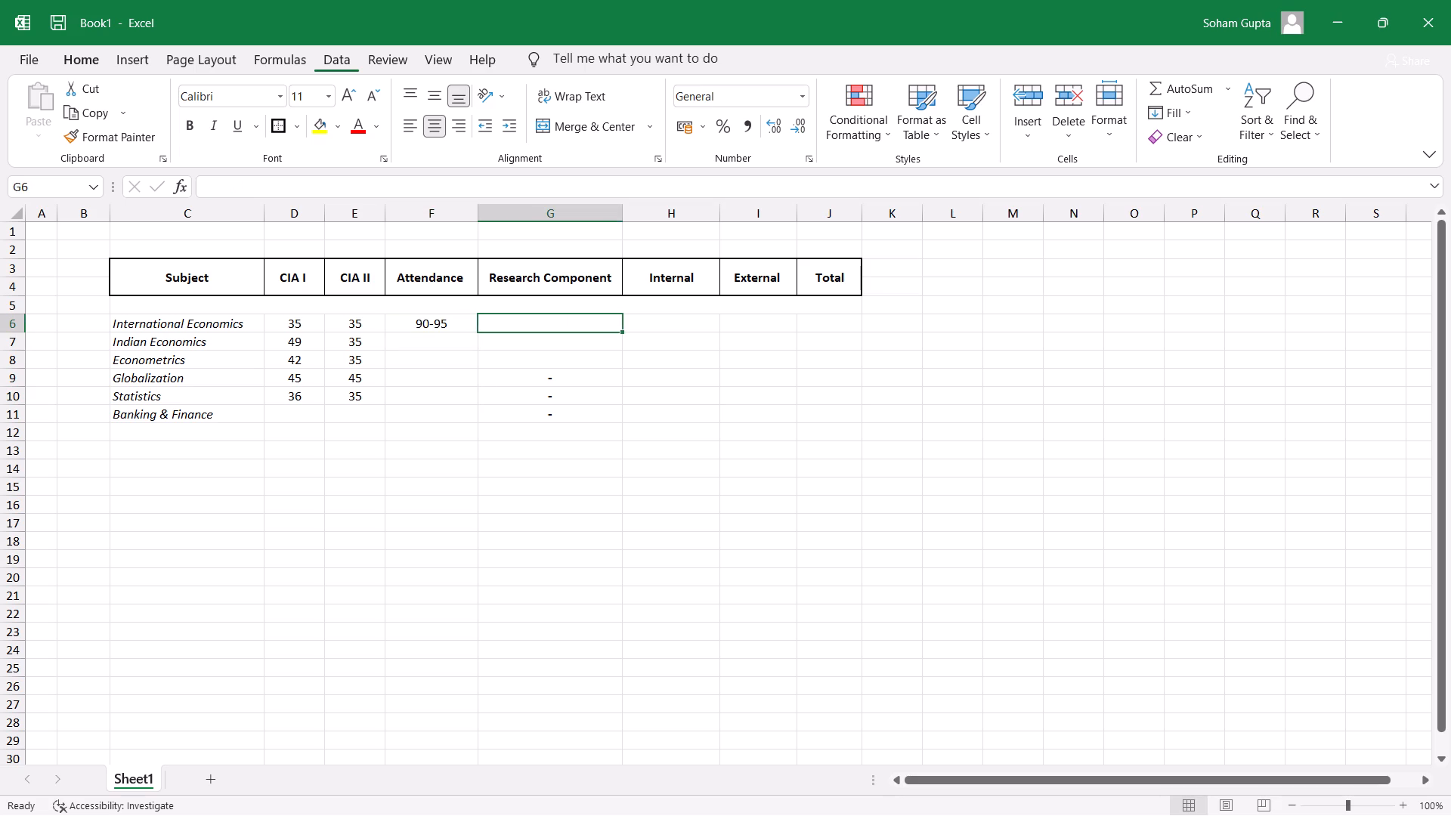
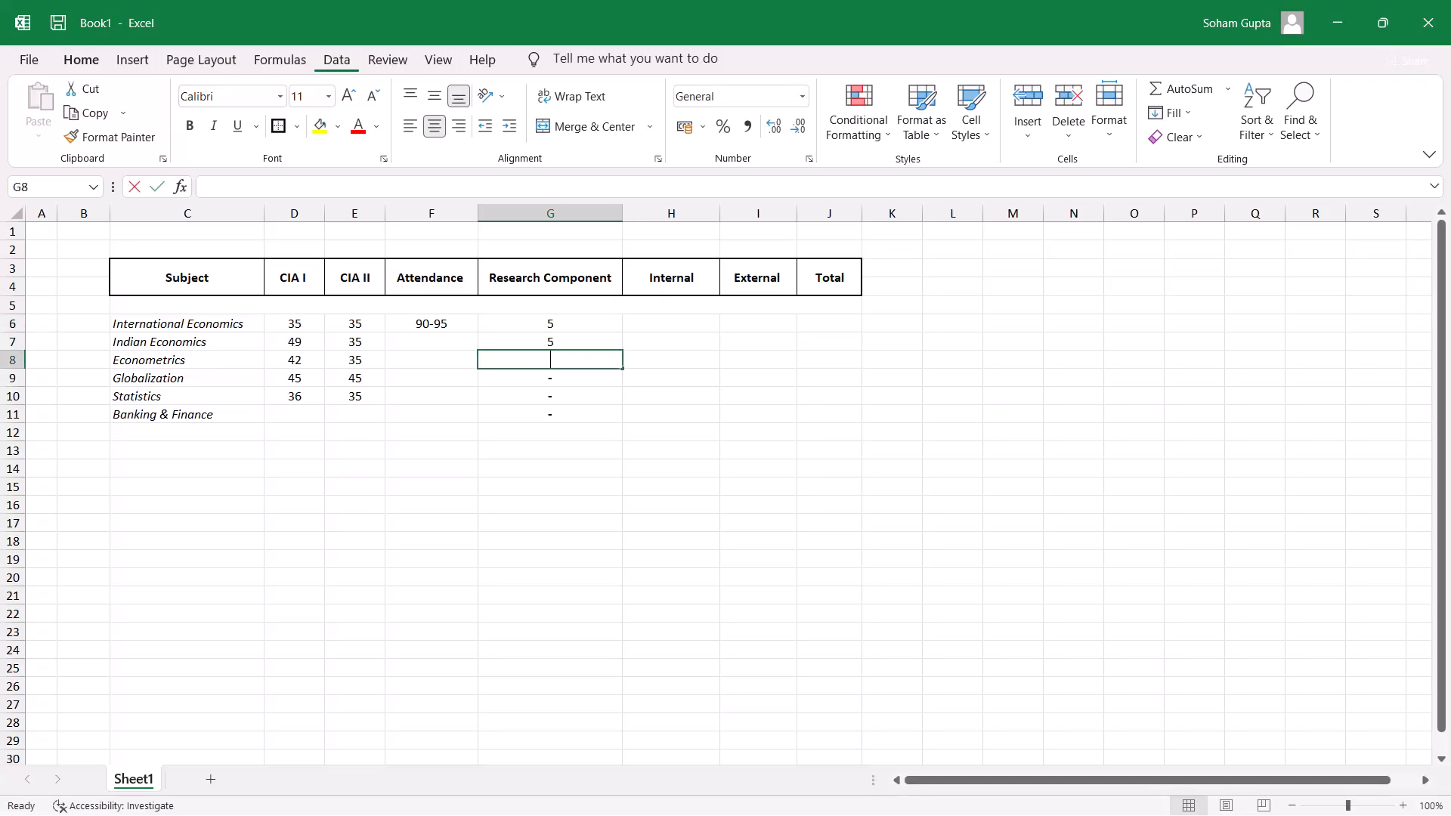
Enter a Research Component mark of 5 for Econometrics in G8.
key("Right")
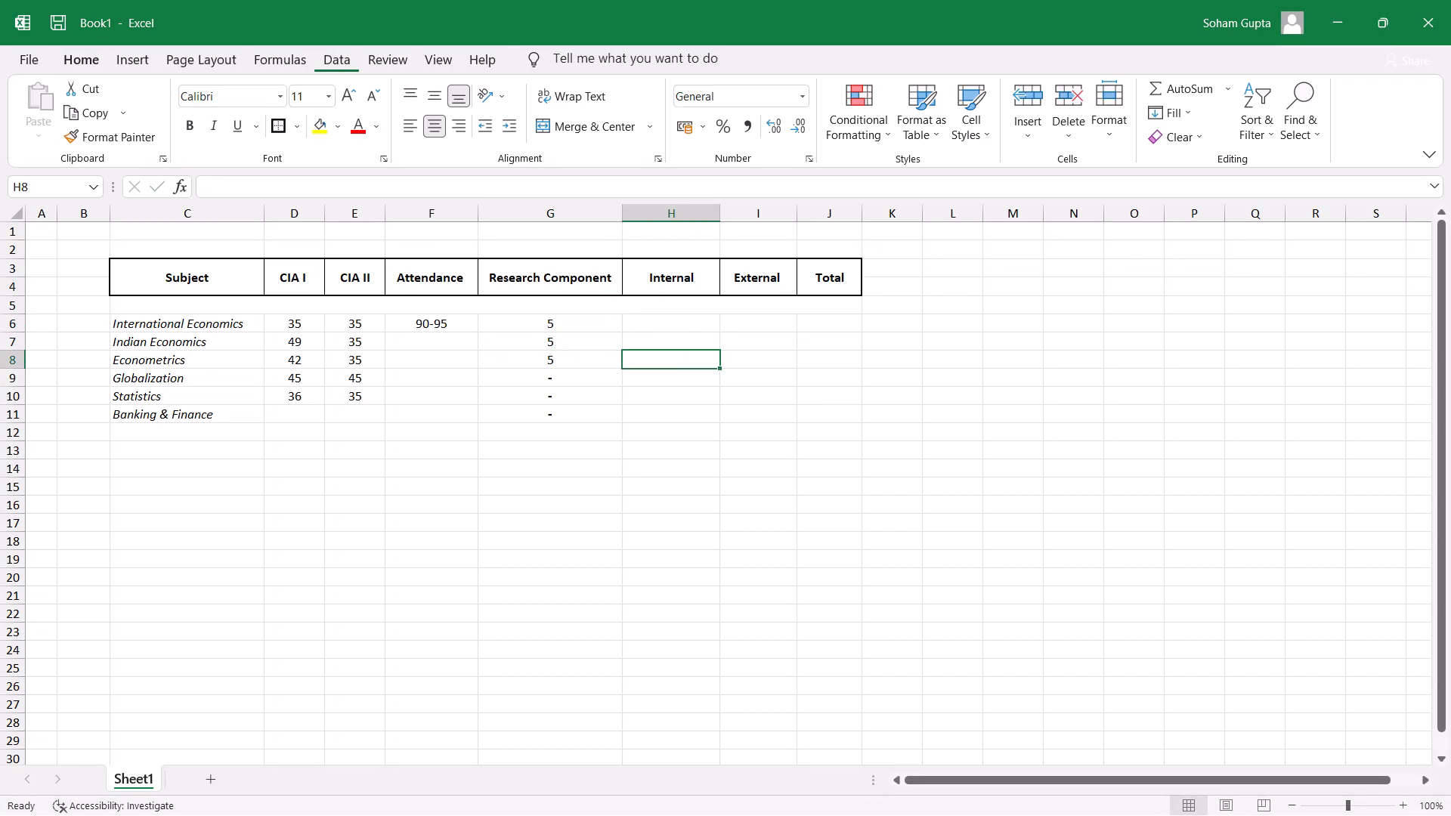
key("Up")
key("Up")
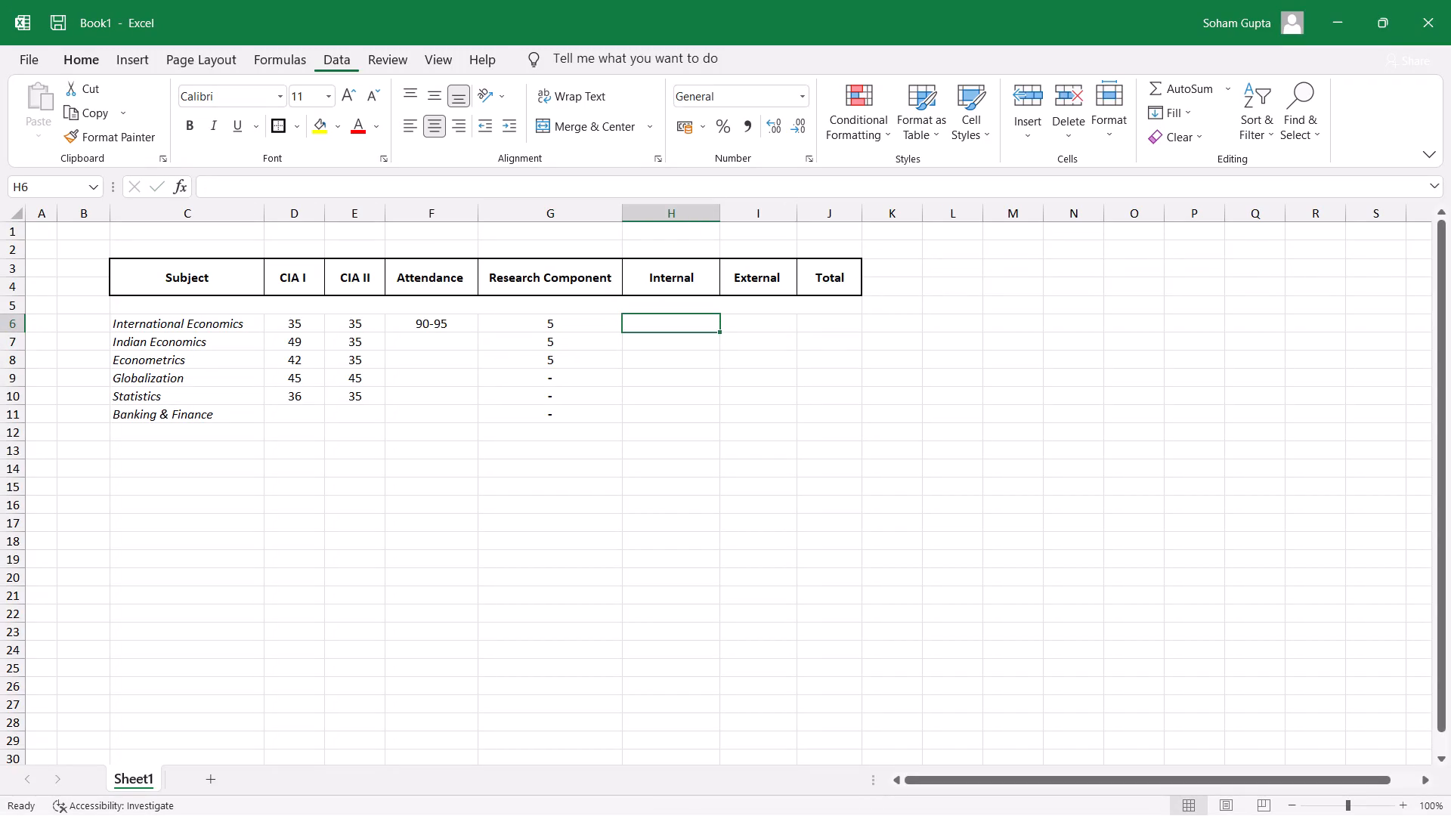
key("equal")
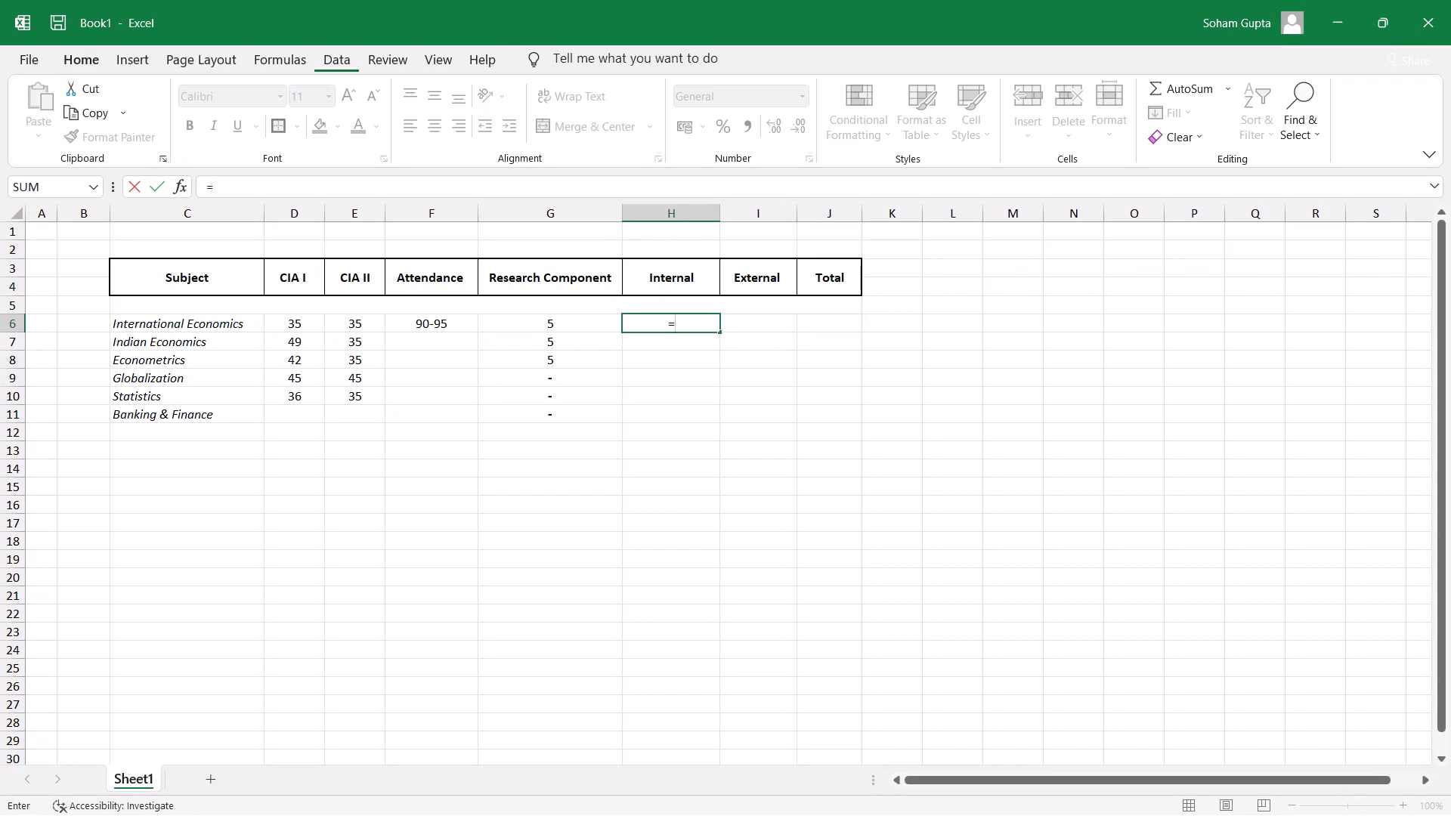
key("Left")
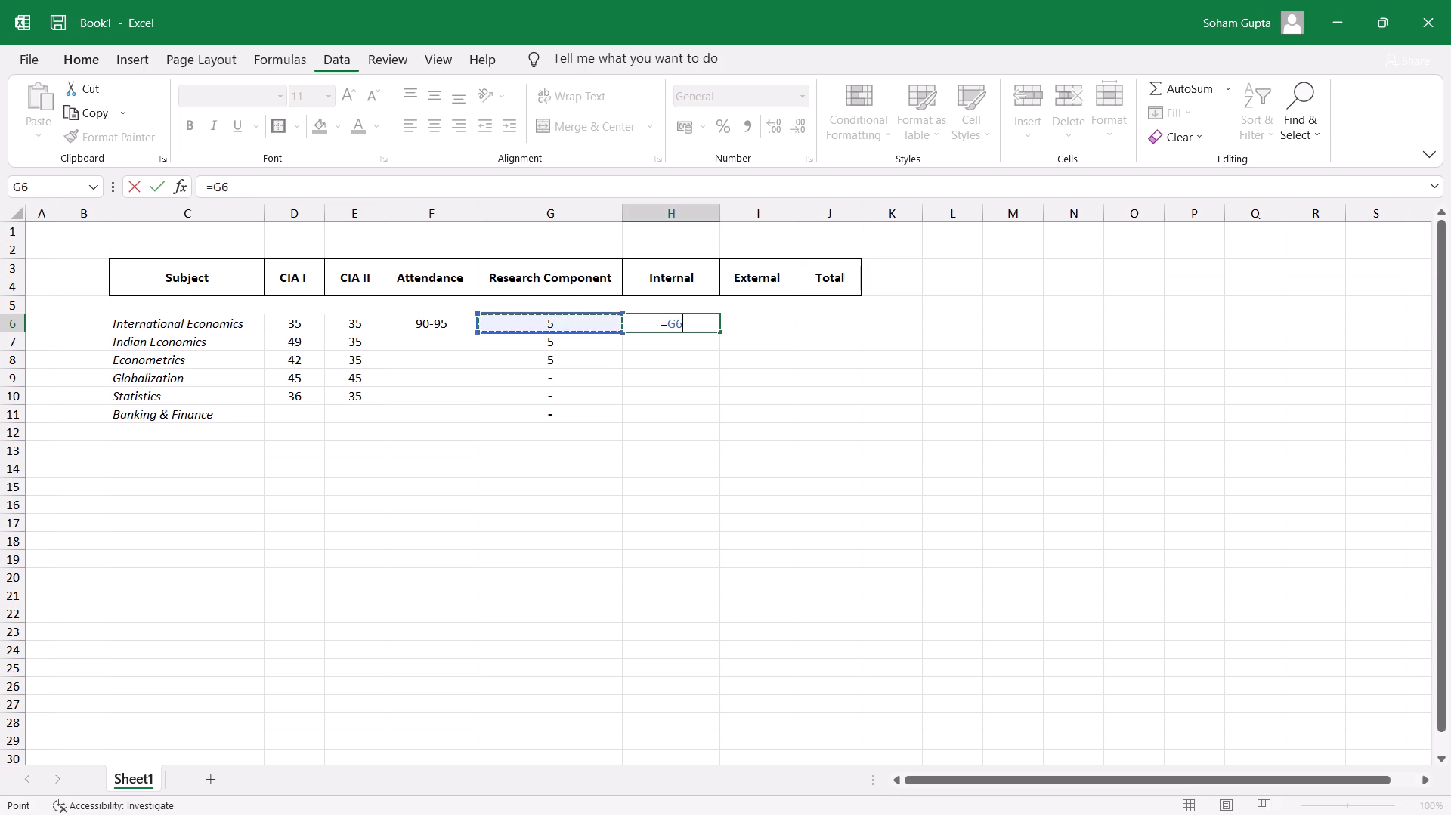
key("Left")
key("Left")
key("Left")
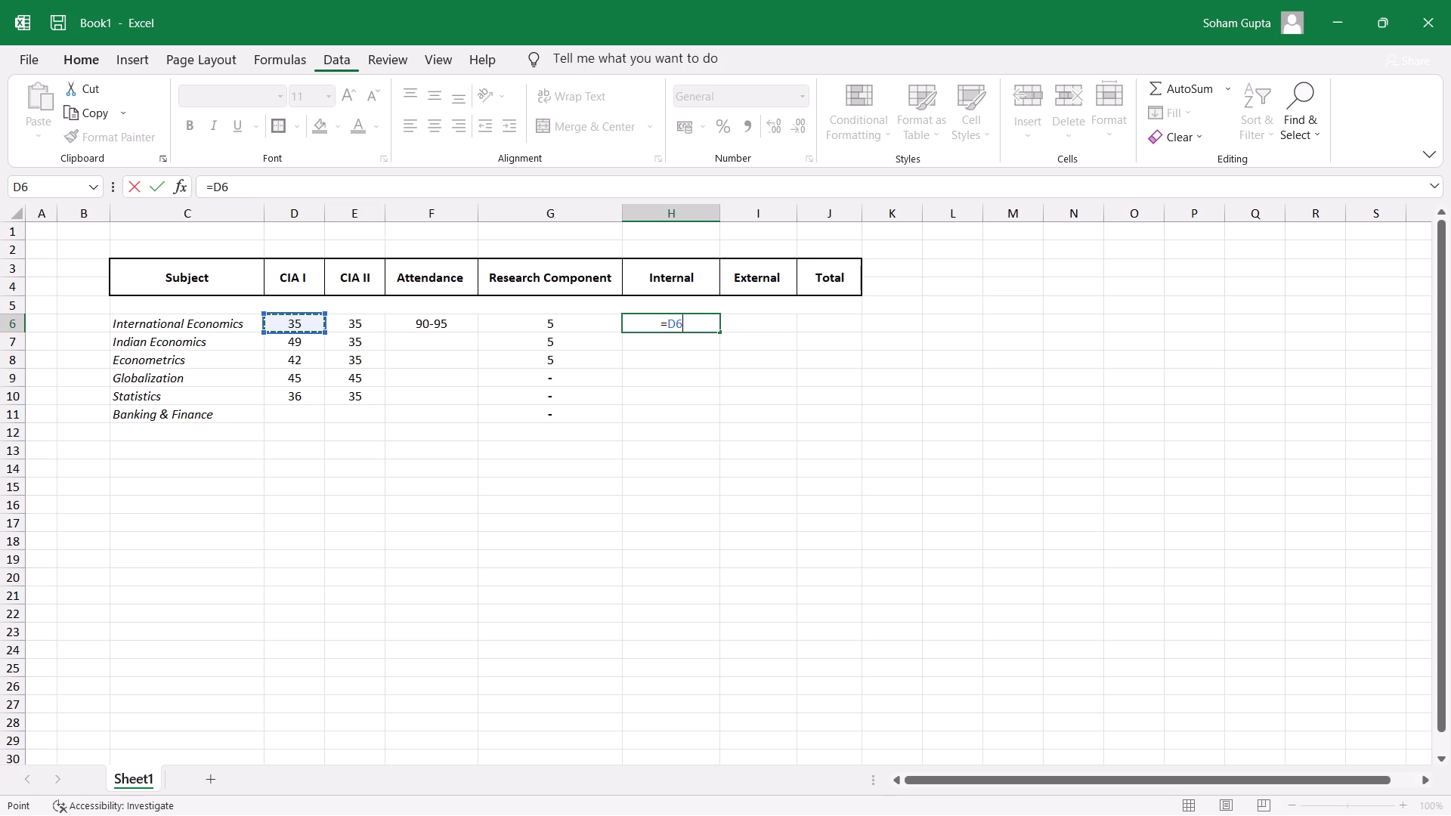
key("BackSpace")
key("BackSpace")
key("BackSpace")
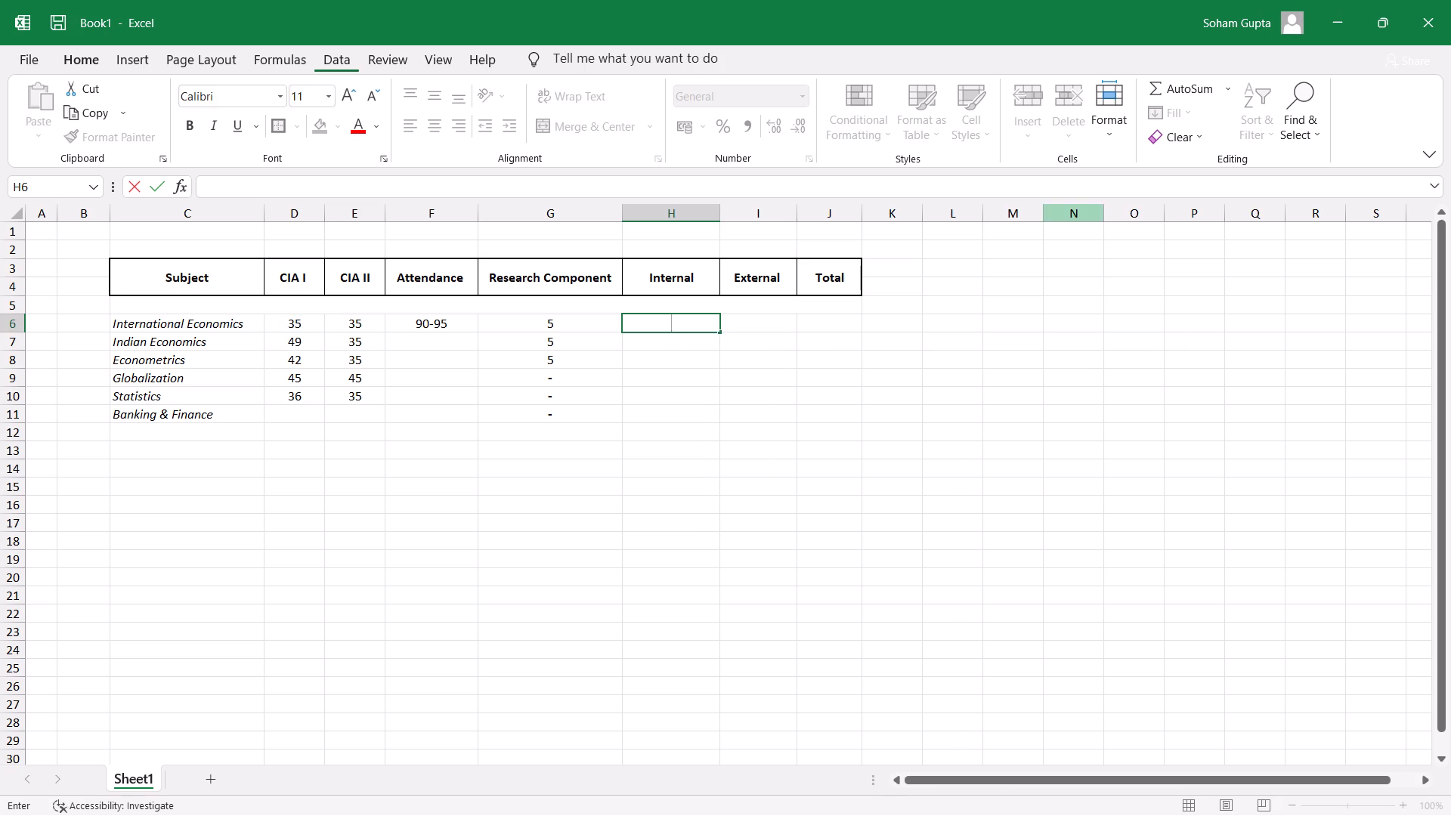
Start a trial calculation in empty cell M4 that divides 35 by 50.
left_click(1018, 283)
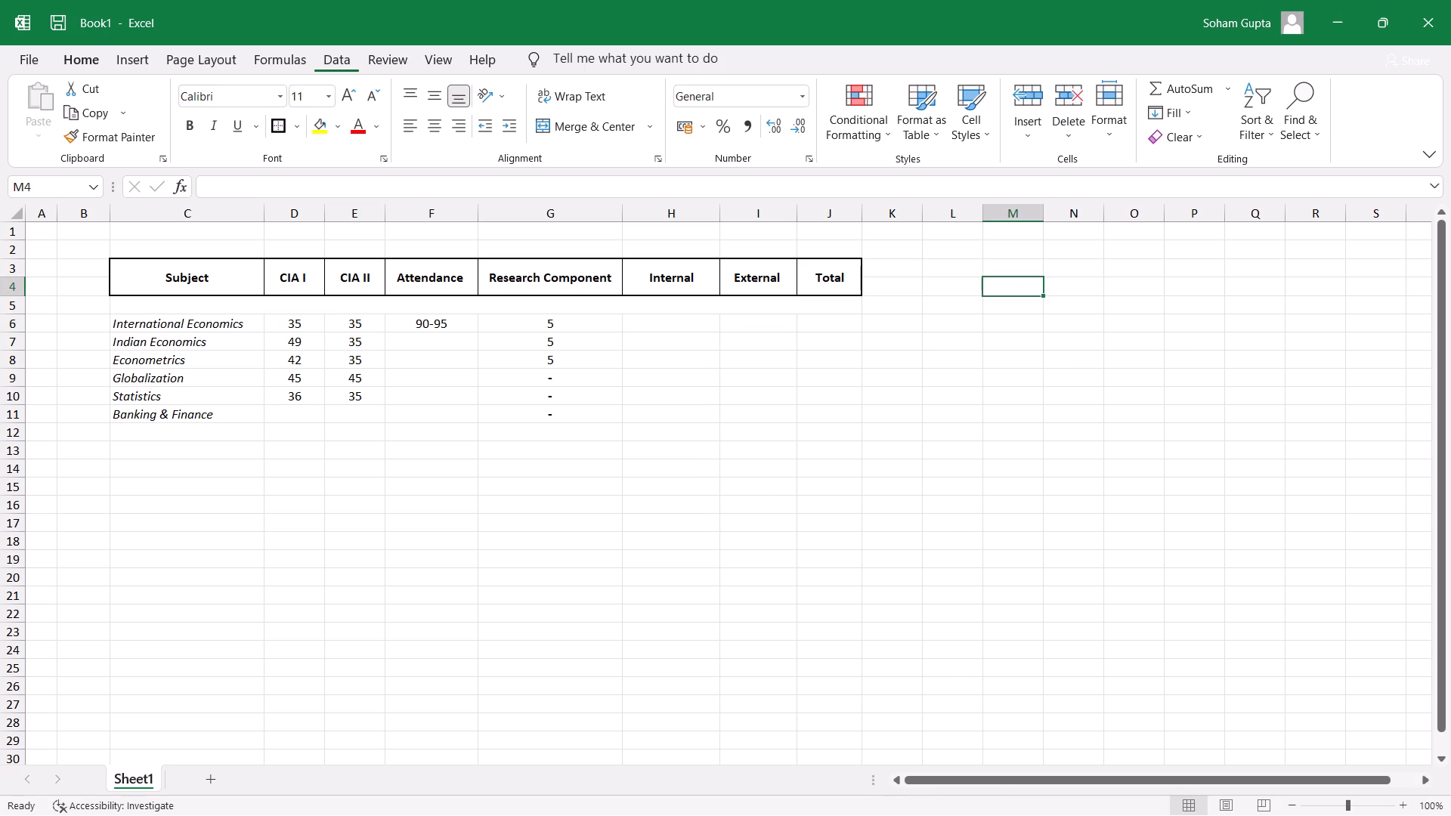
type("=3")
key("5")
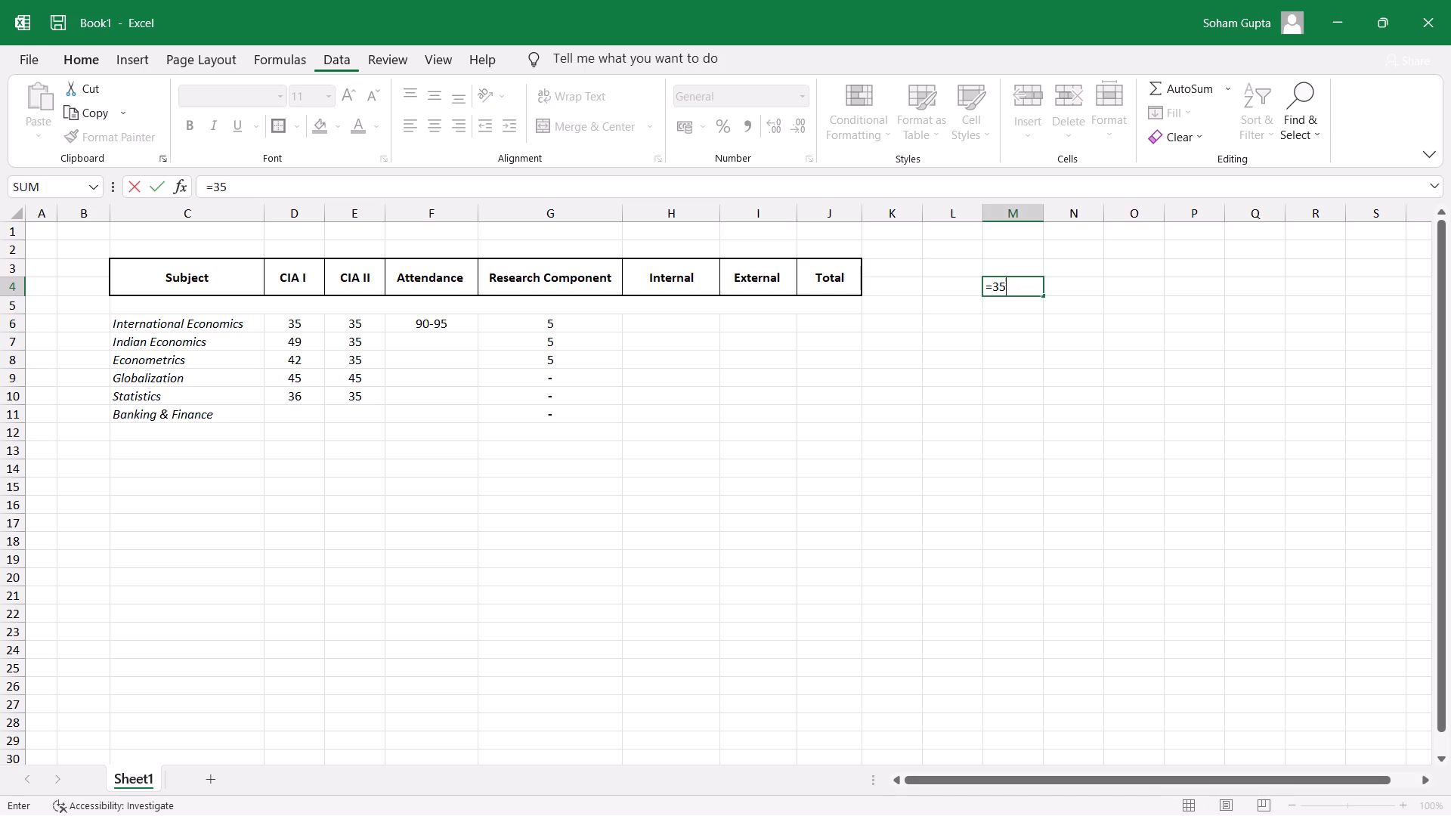
type("/50-")
key("BackSpace")
type("1)")
key("BackSpace")
key("BackSpace")
key("BackSpace")
key("BackSpace")
key("BackSpace")
key("BackSpace")
key("BackSpace")
key("BackSpace")
key("BackSpace")
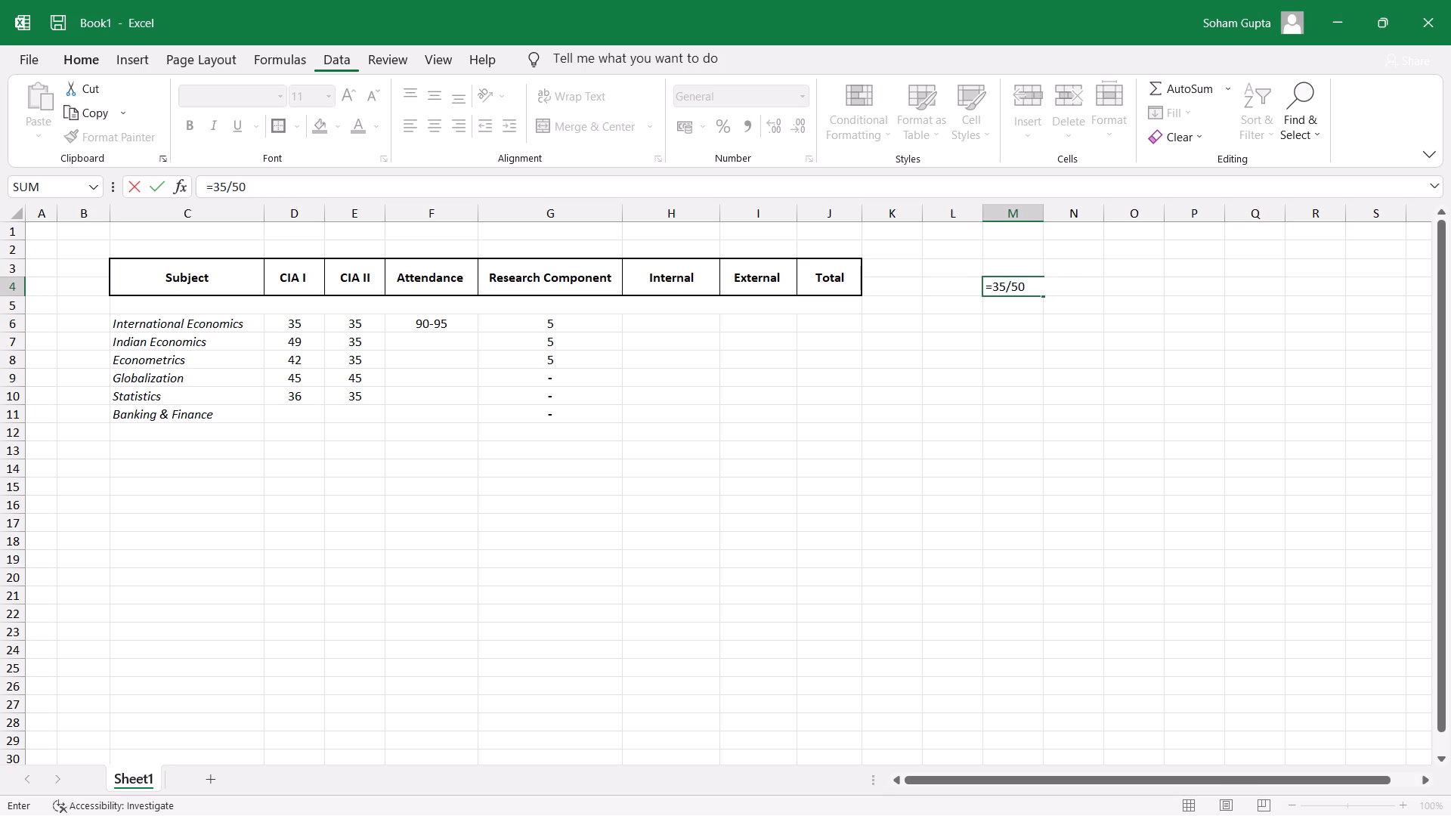
Enclose the 35/50 division in M4's formula in parentheses.
key("shift+parenright")
key("Left")
key("Left")
key("Left")
left_click(868, 377)
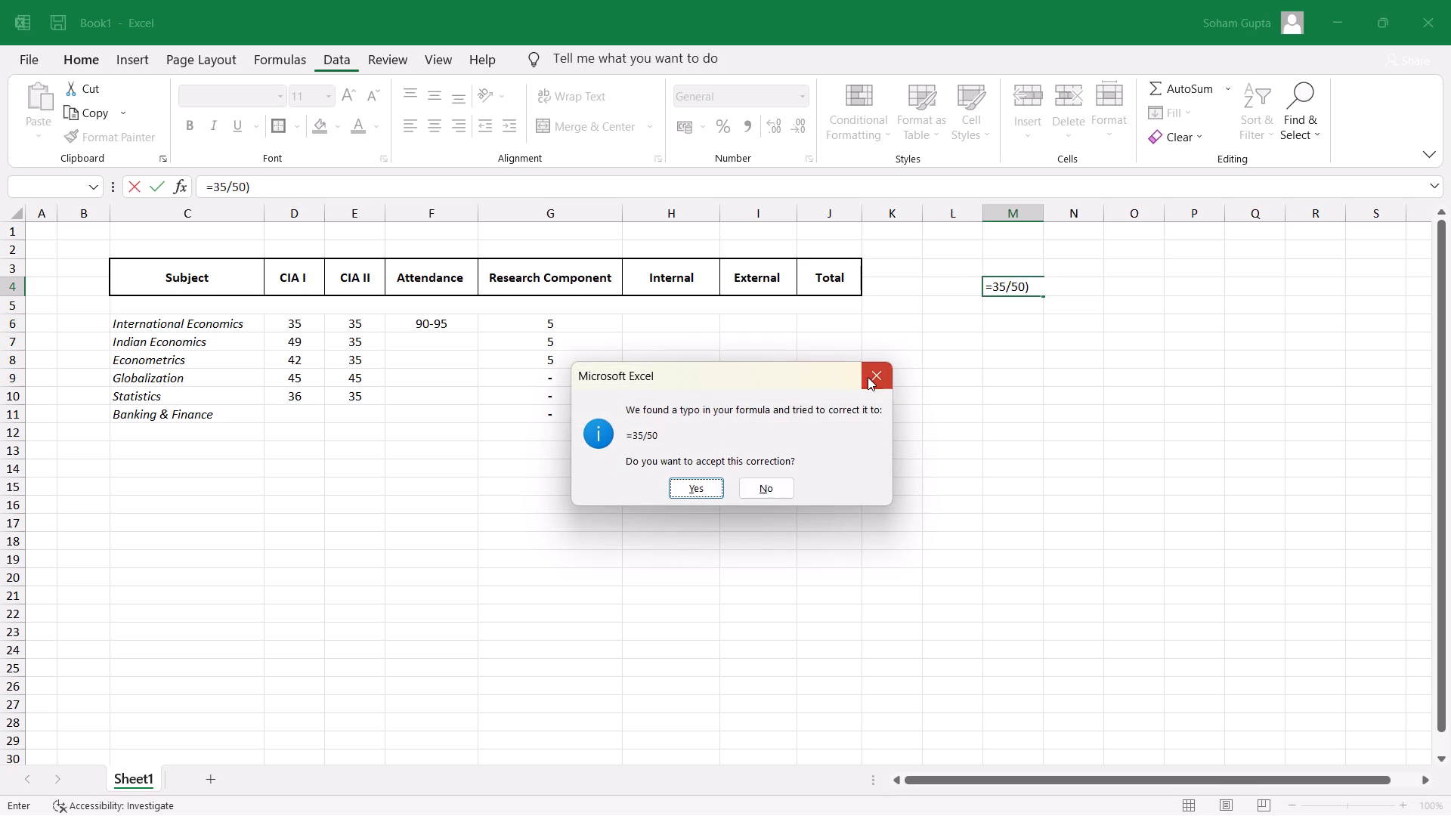
left_click(945, 339)
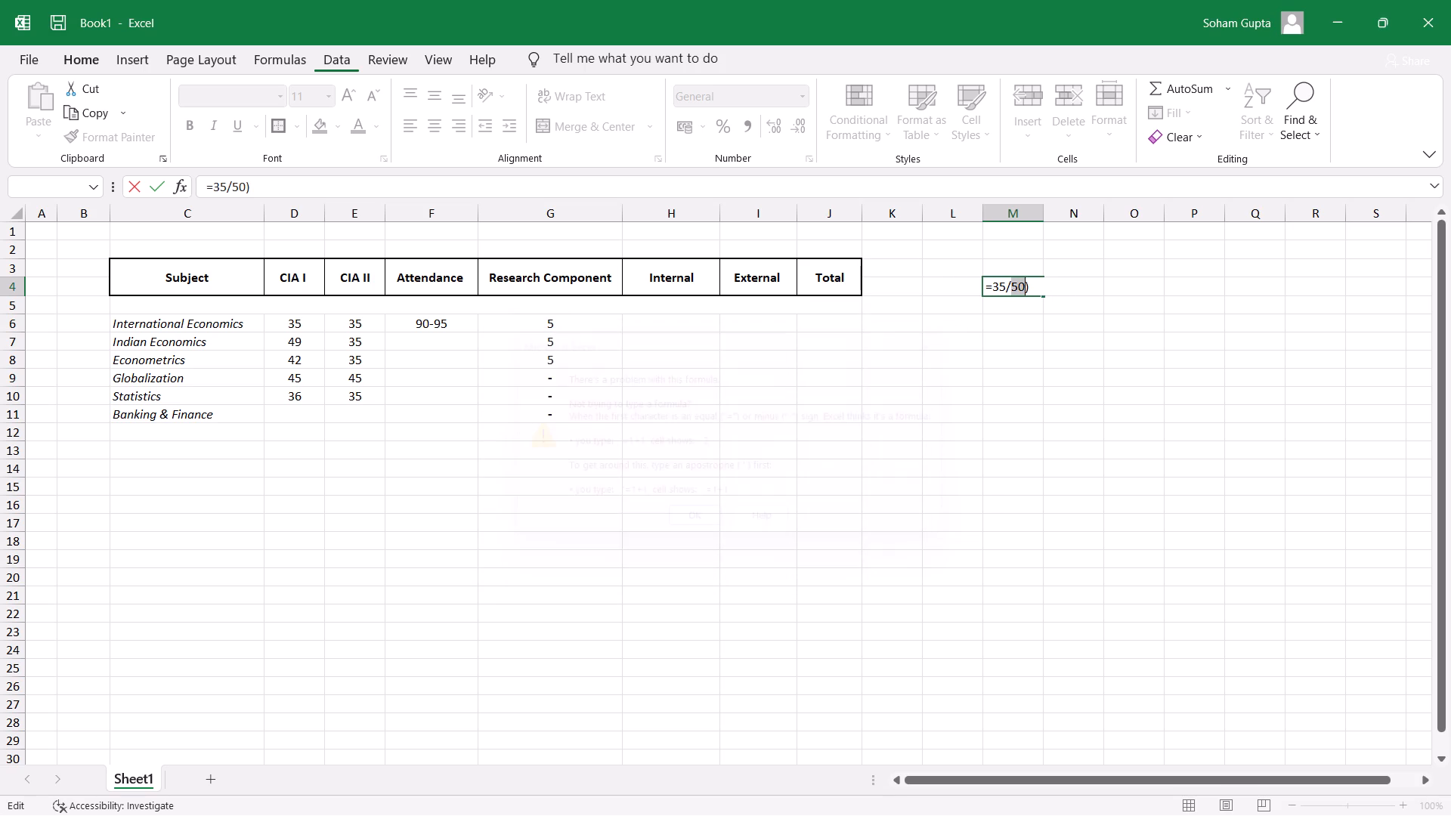
key("Left")
key("Left")
key("Left")
key("Left")
key("Left")
key("shift+parenleft")
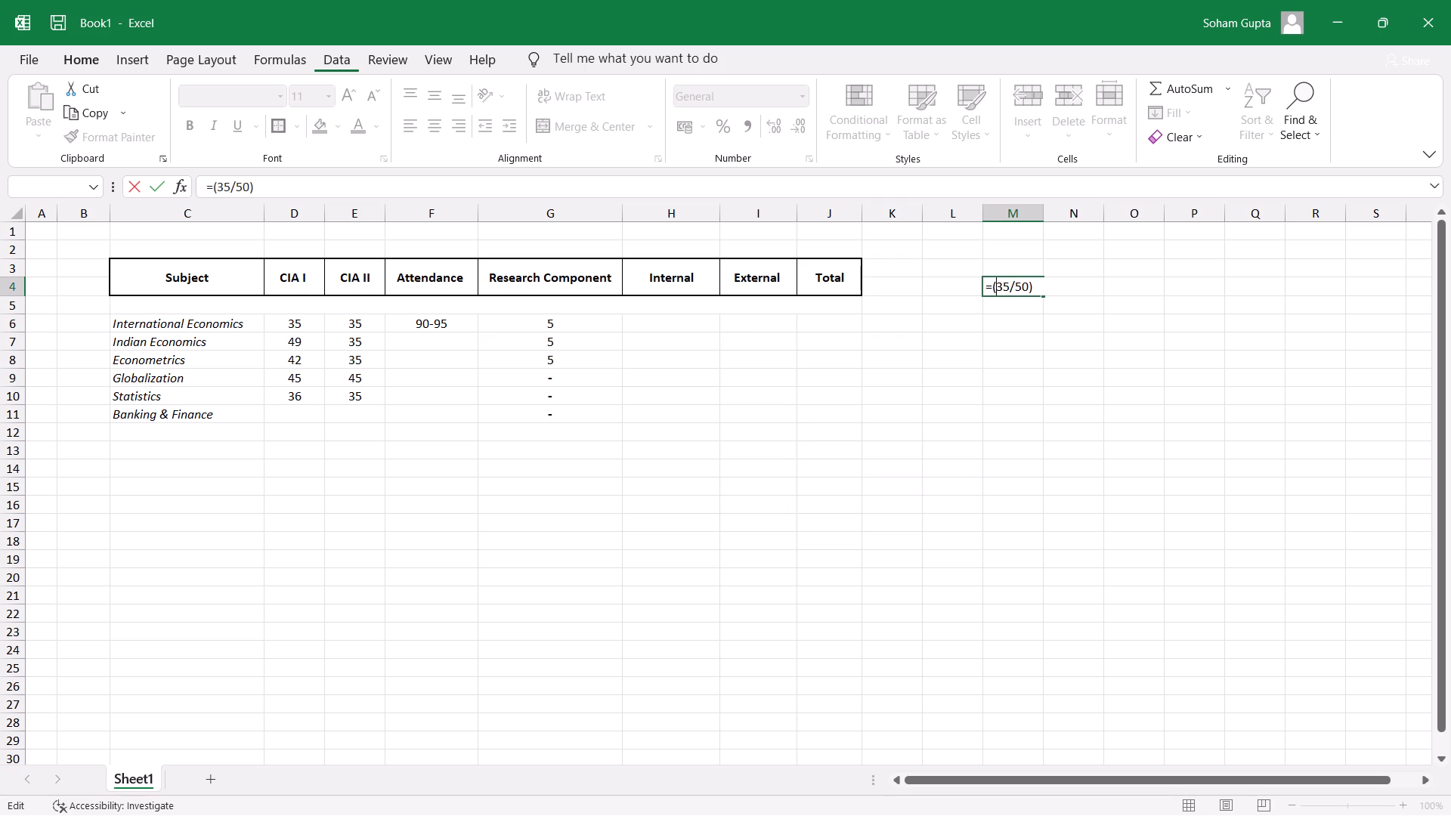
Multiply the bracketed fraction in M4 by 17.5 and complete the formula =(35/50)*17.5.
key("Right")
key("Right")
key("Right")
key("Right")
key("Right")
key("Right")
key("asterisk")
type("17.5")
key("Return")
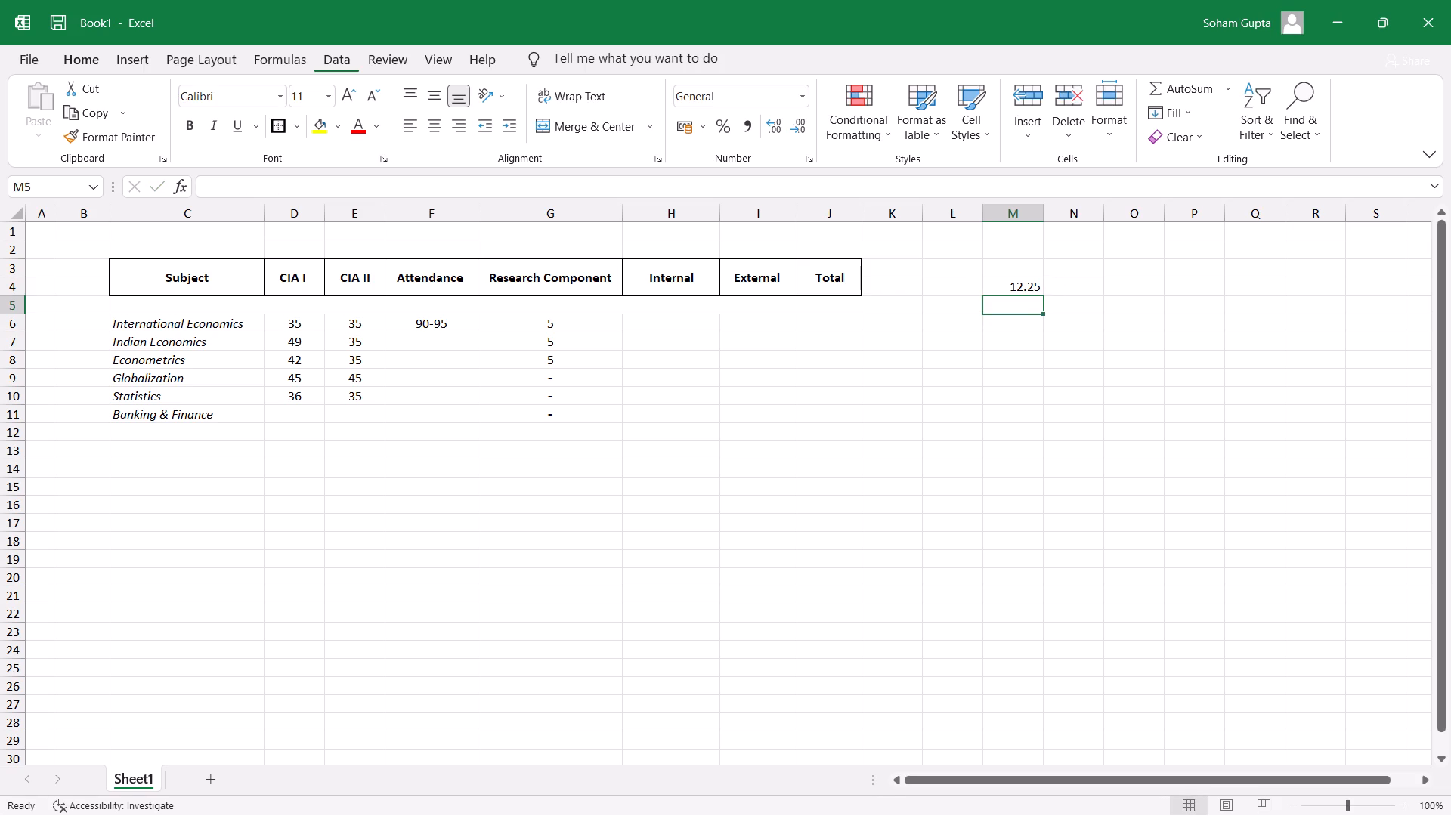
Write the formula =(D6/50)*17.5 in the Internal cell for International Economics, H6, to scale its CIA I mark.
left_click(696, 326)
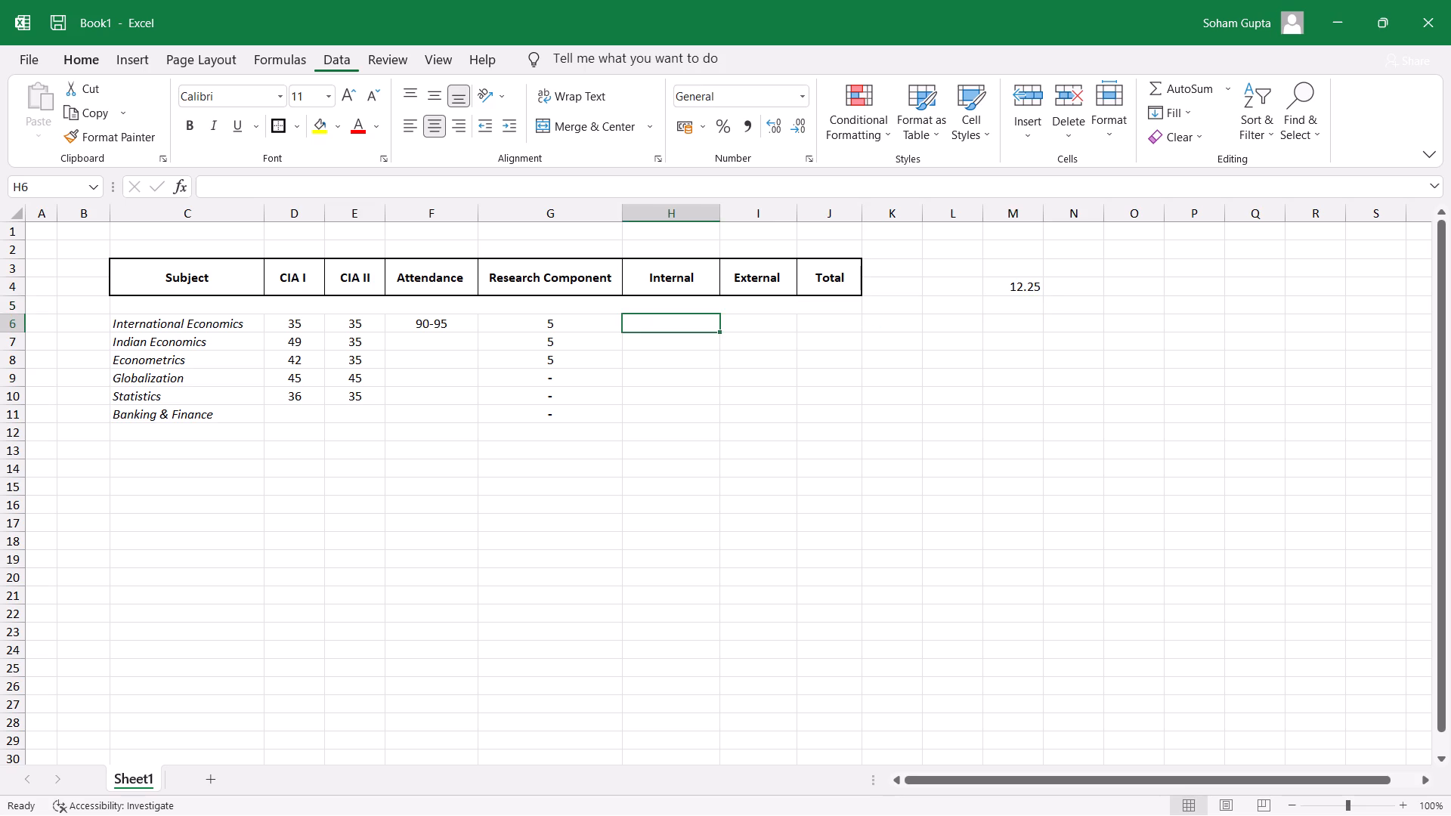
key("equal")
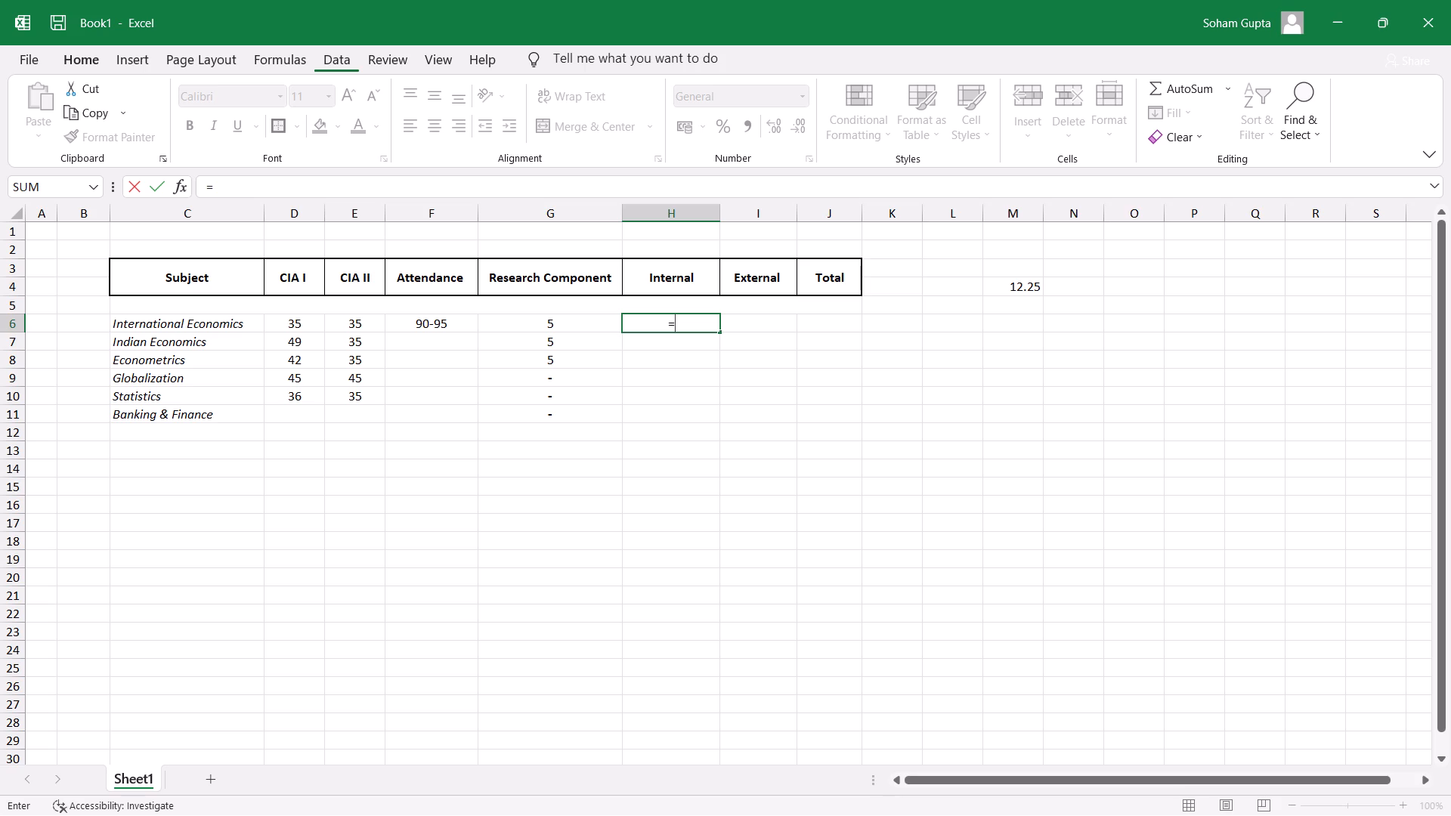
key("shift+parenleft")
key("Left")
key("Left")
key("Left")
key("Left")
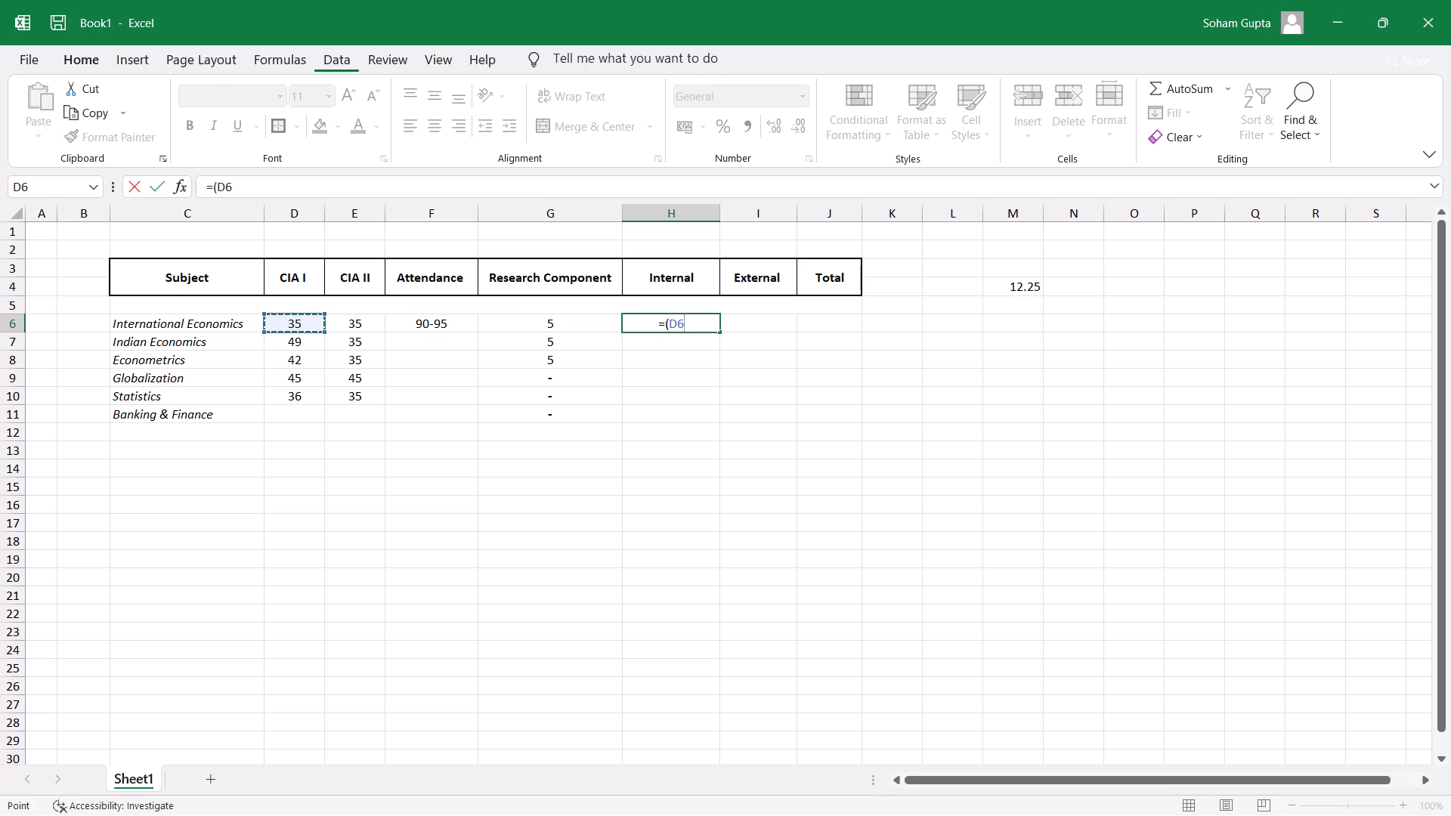
key("slash")
type("50")
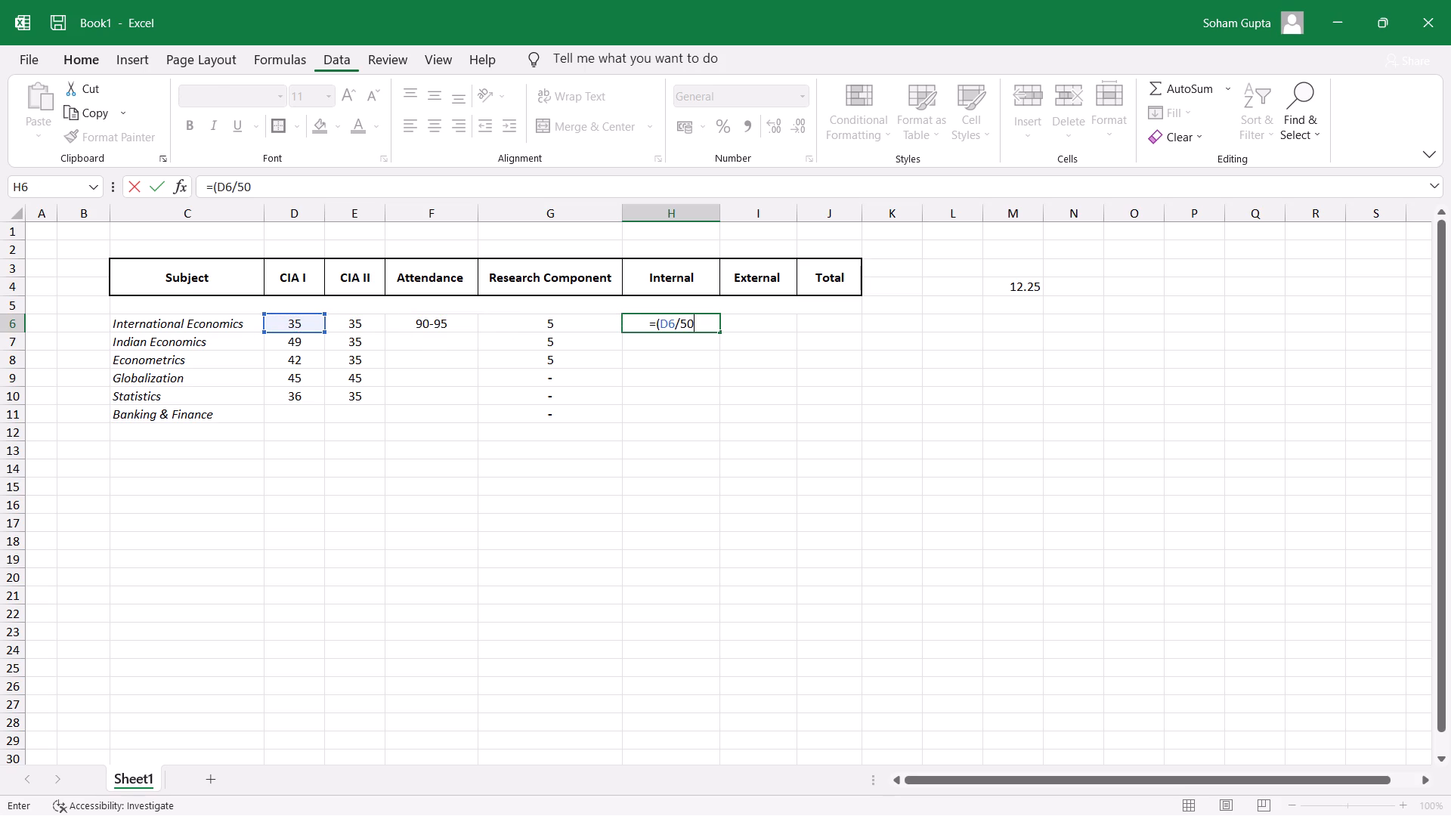
key("shift+parenright")
key("asterisk")
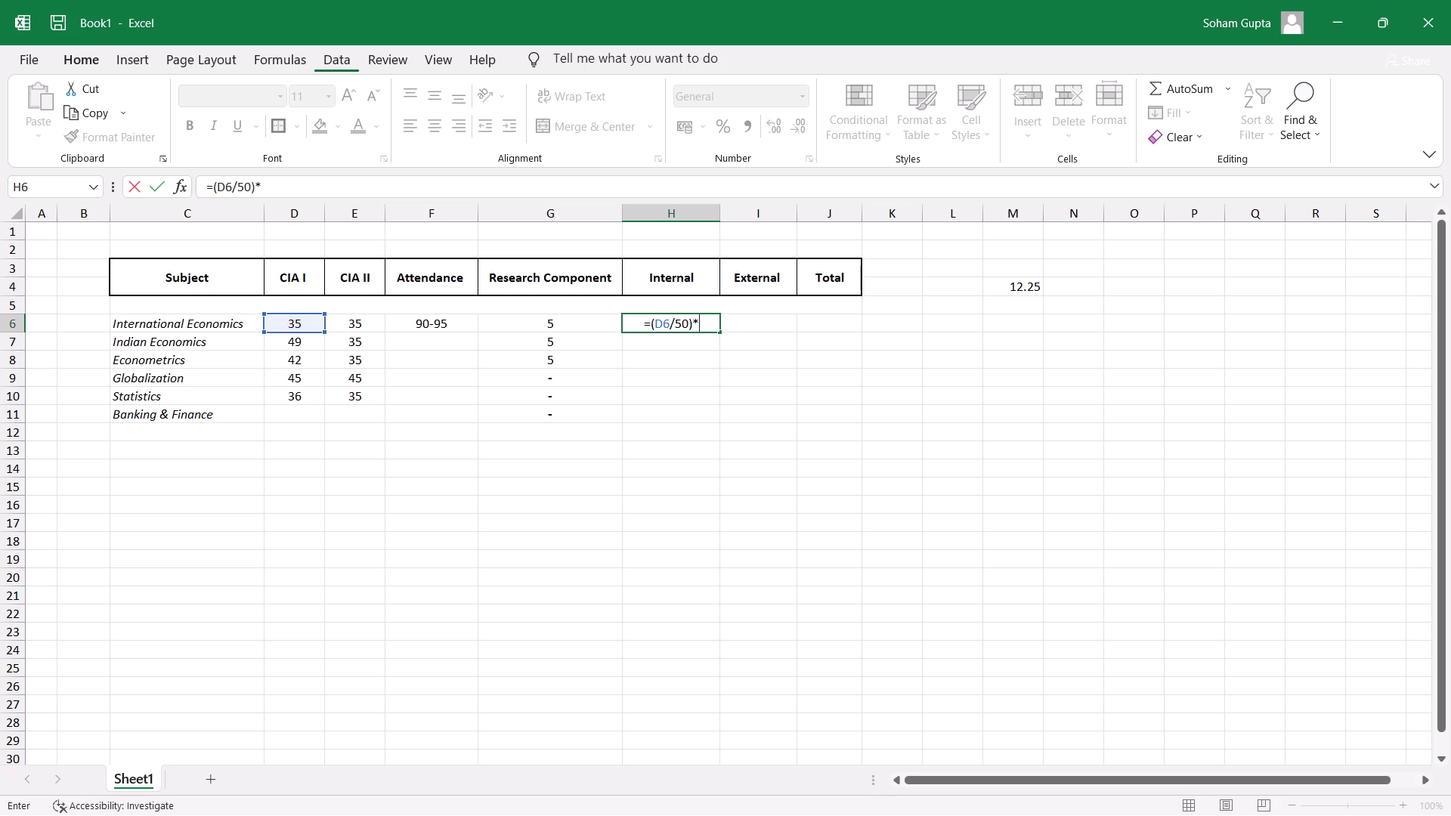
type("17.5")
Enclose the whole CIA I term in H6's formula in outer parentheses, making it =((D6/50)*17.5).
key("shift+parenright")
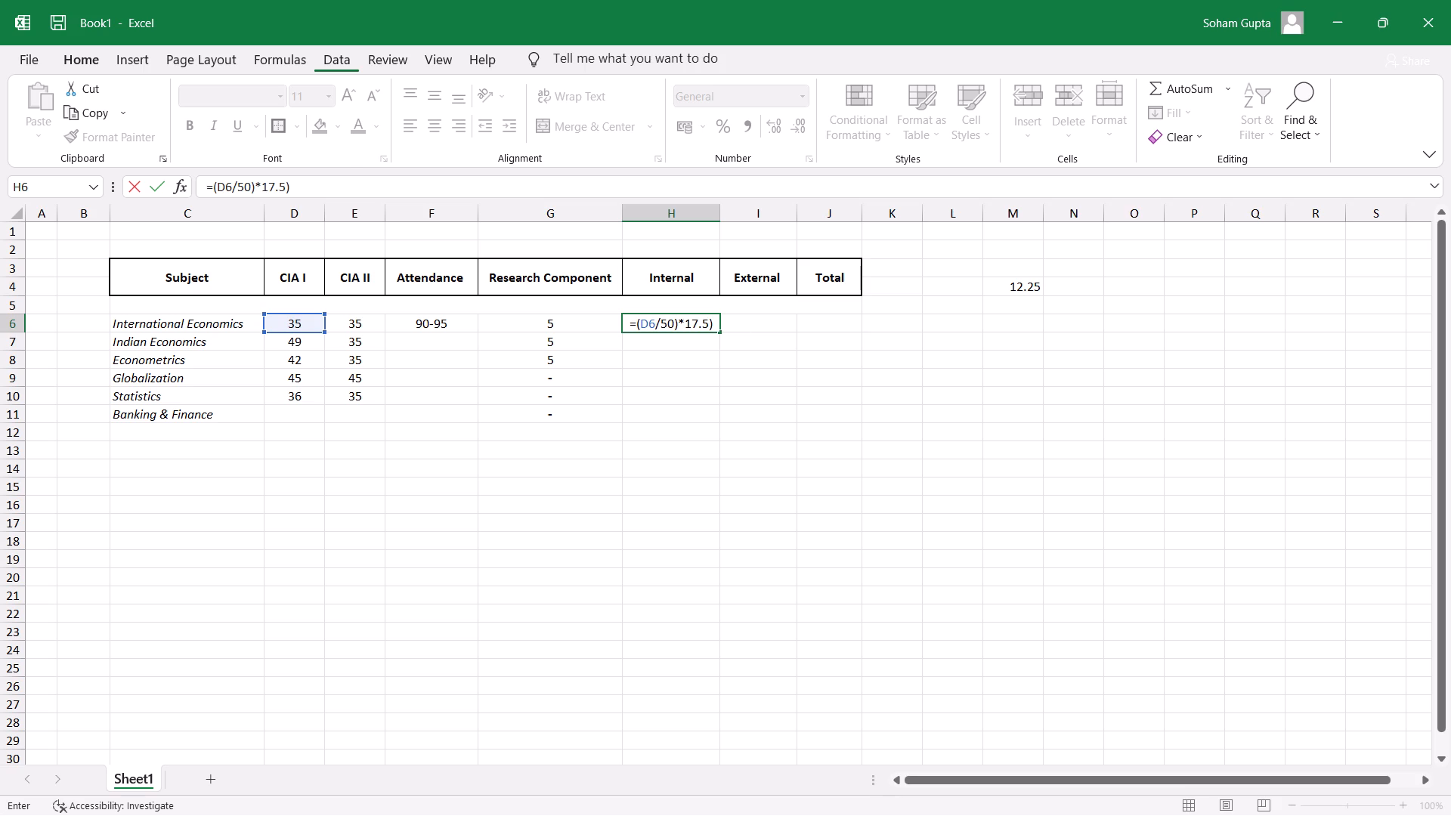
key("Left")
key("Left")
left_click(879, 384)
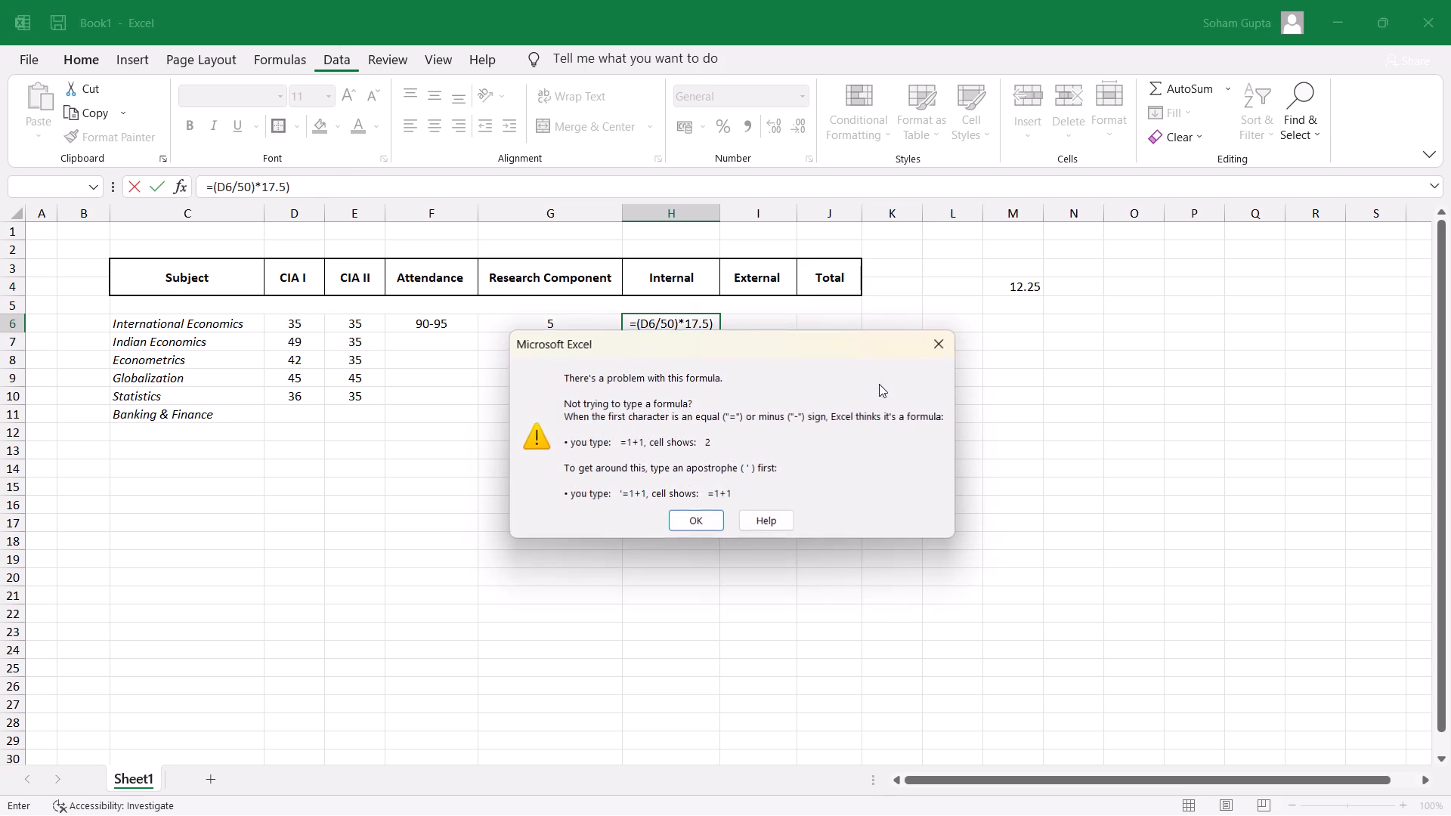
left_click(942, 349)
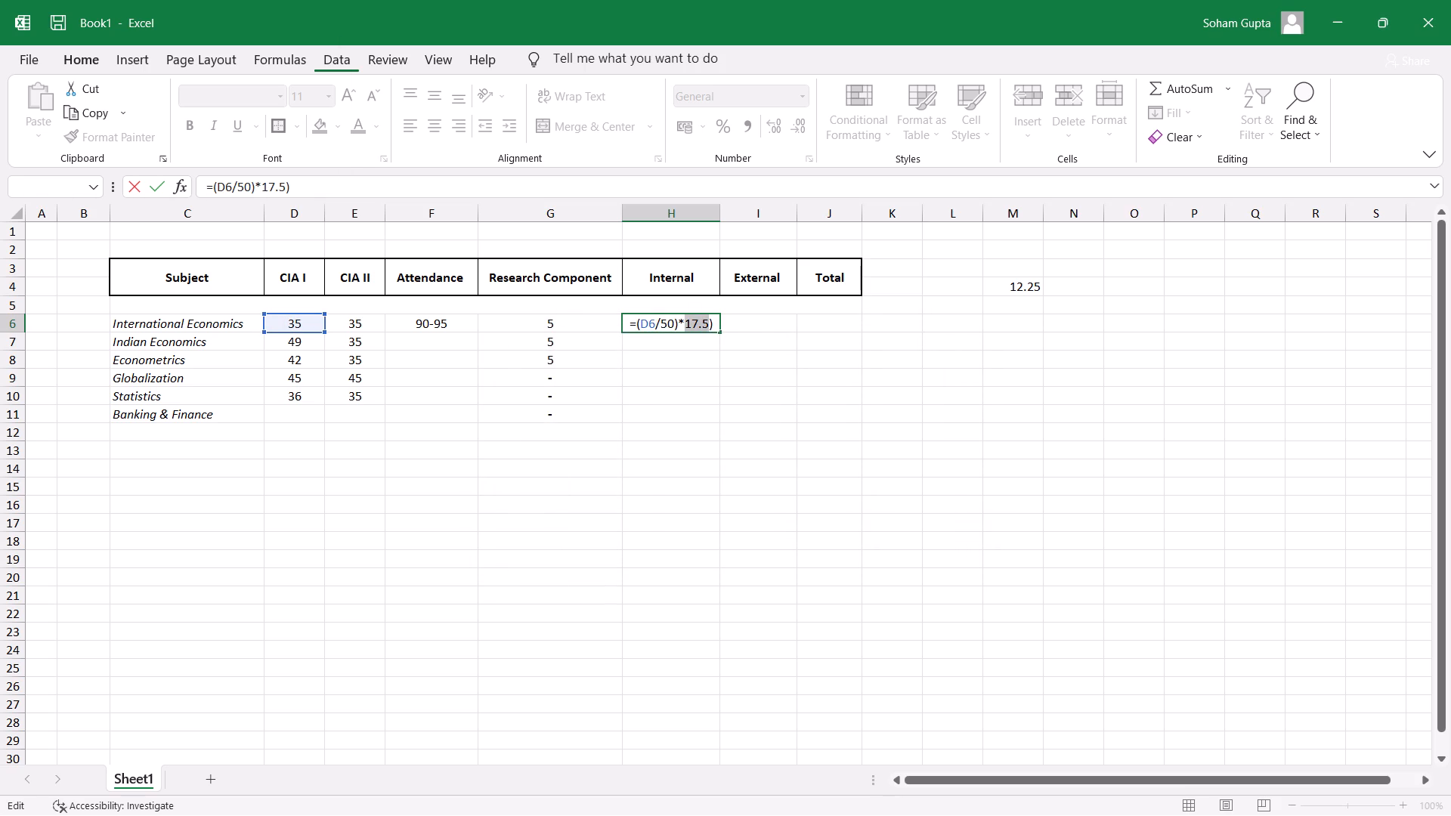
left_click(636, 326)
key("shift+parenleft")
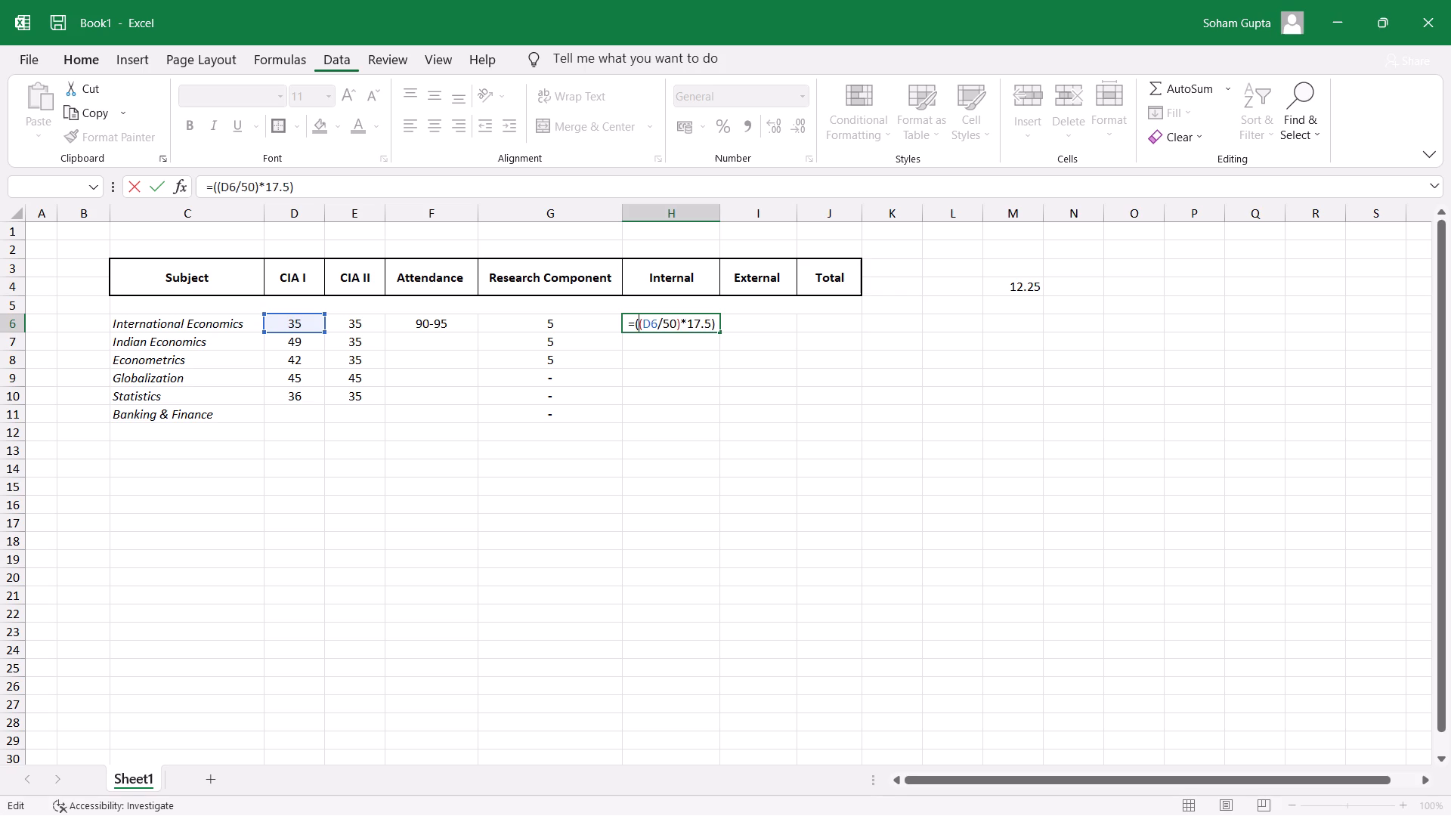
Extend H6's formula with the scaled CIA II mark, +((E6/50)*17.5), followed by a plus sign for another term.
left_click(714, 326)
key("plus")
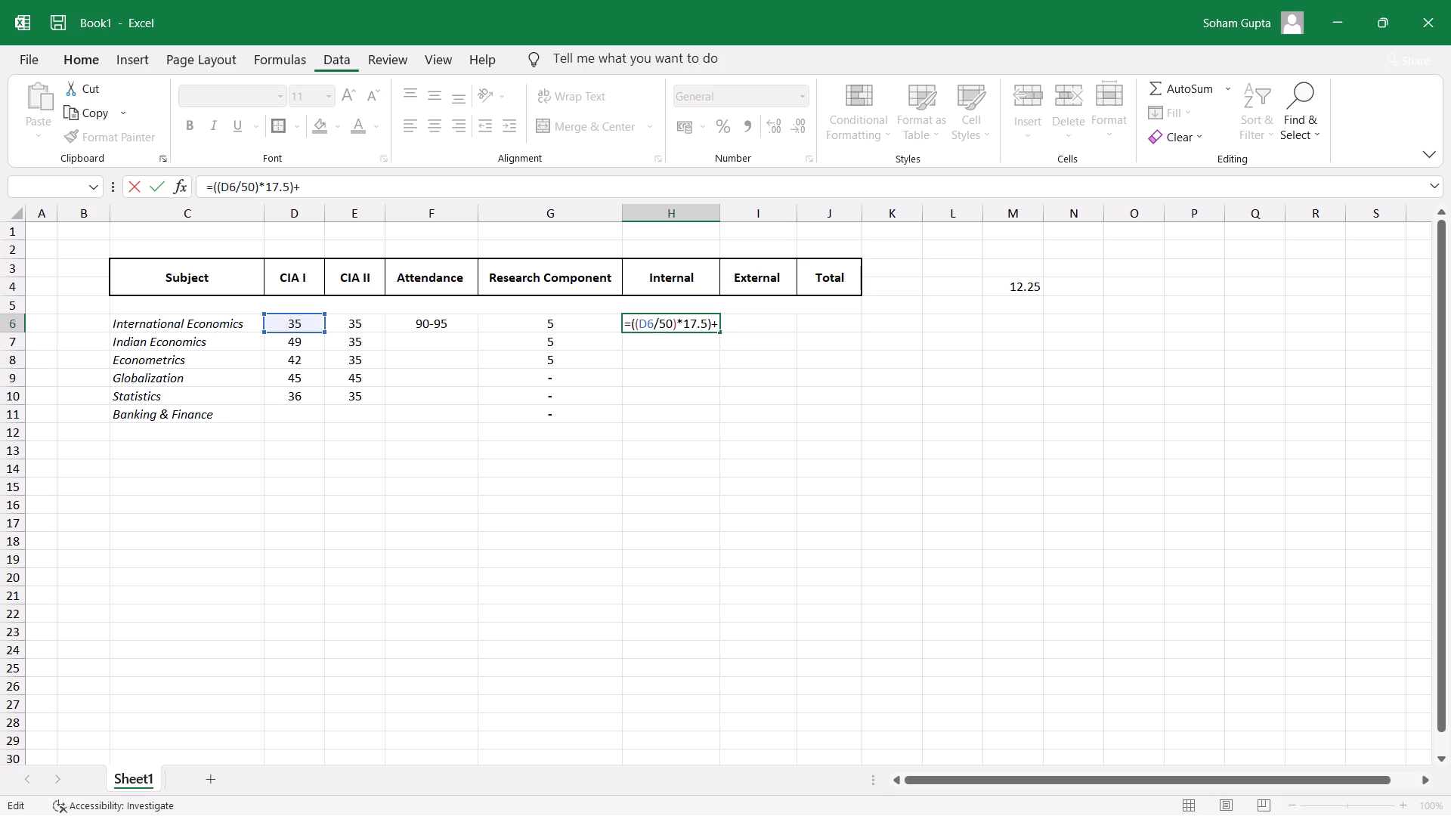
key("shift+parenleft")
key("shift+parenleft")
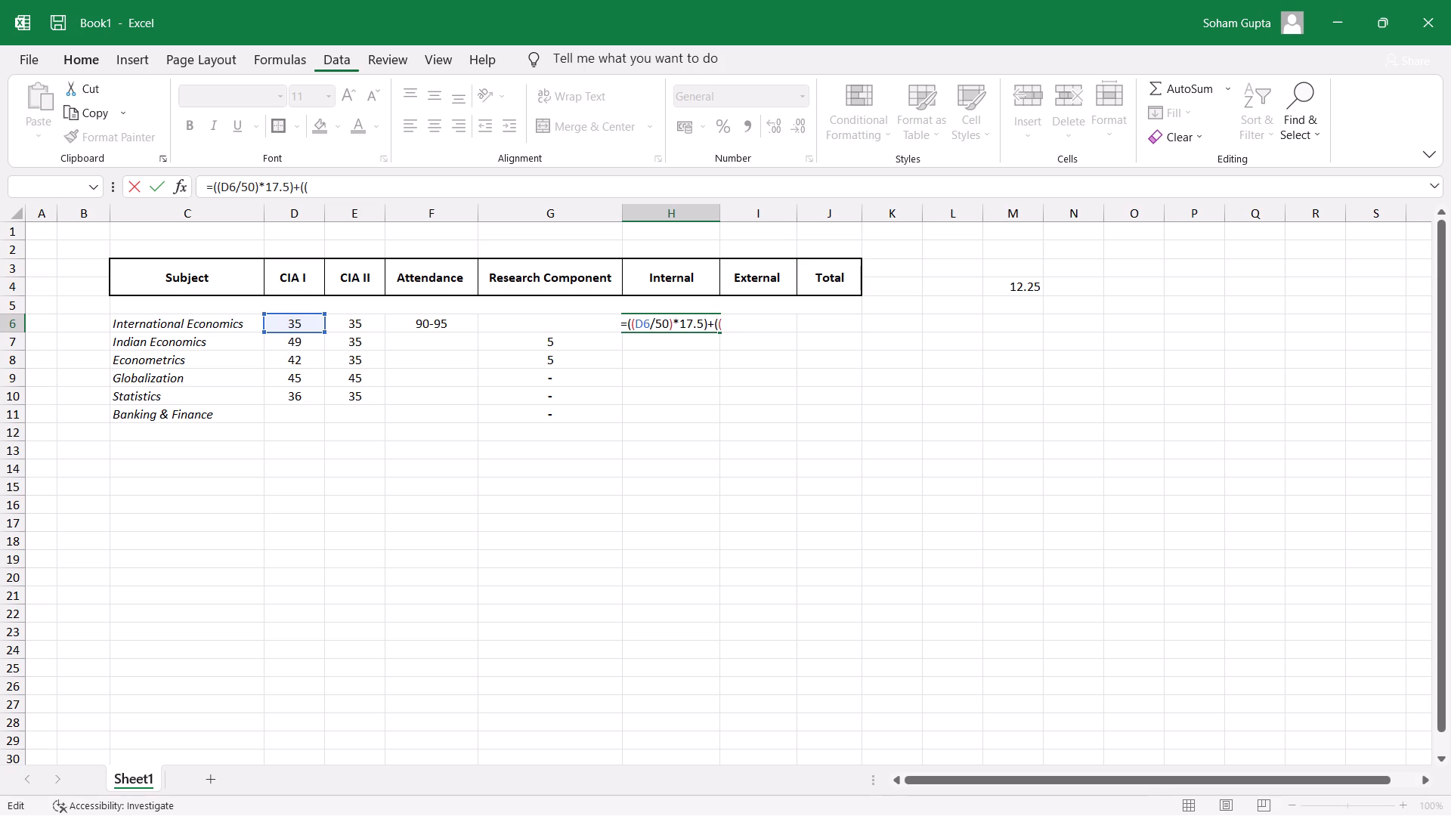
key("Left")
key("Left")
key("Left")
left_click(370, 184)
left_click(348, 327)
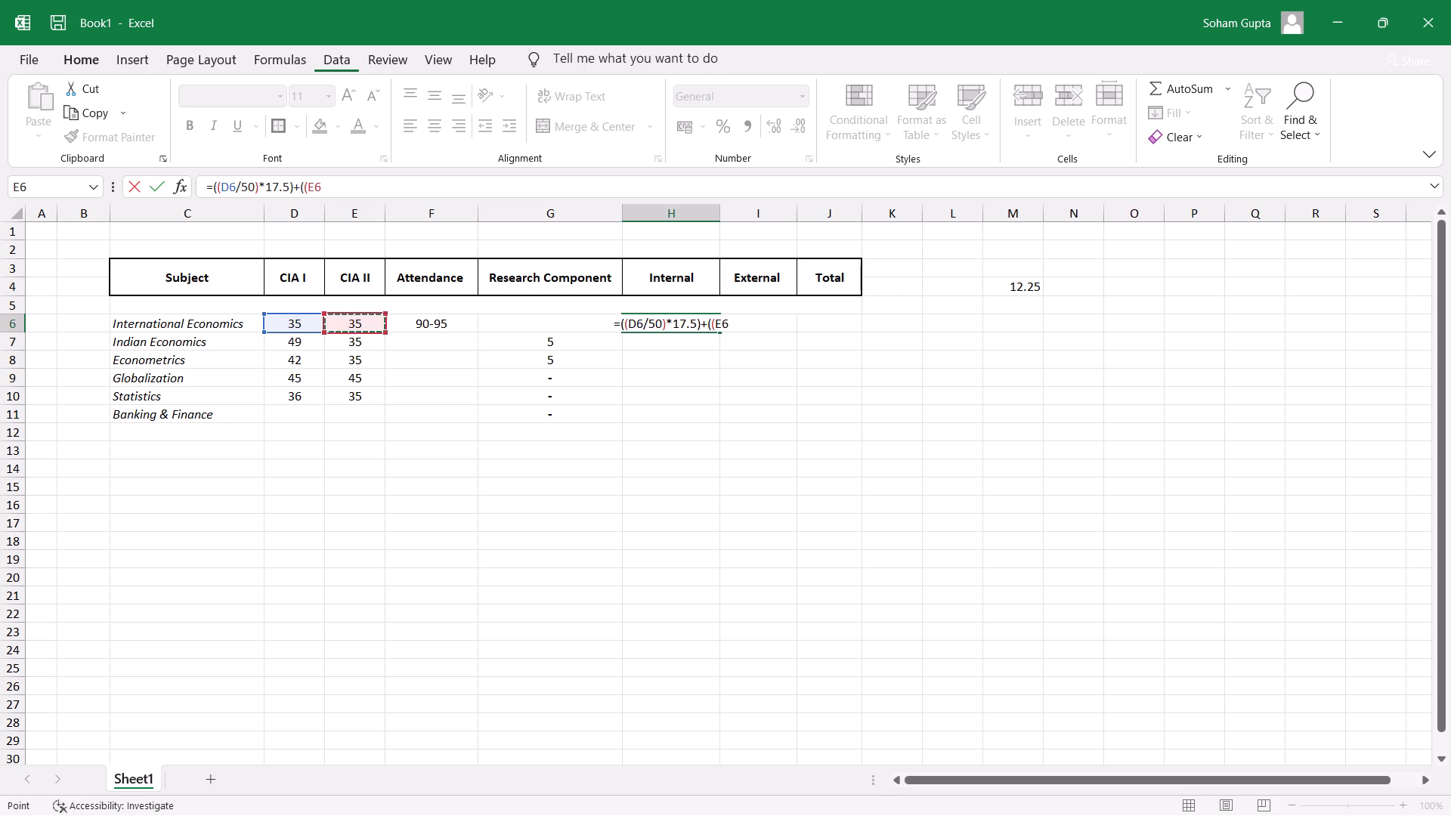
type("/50")
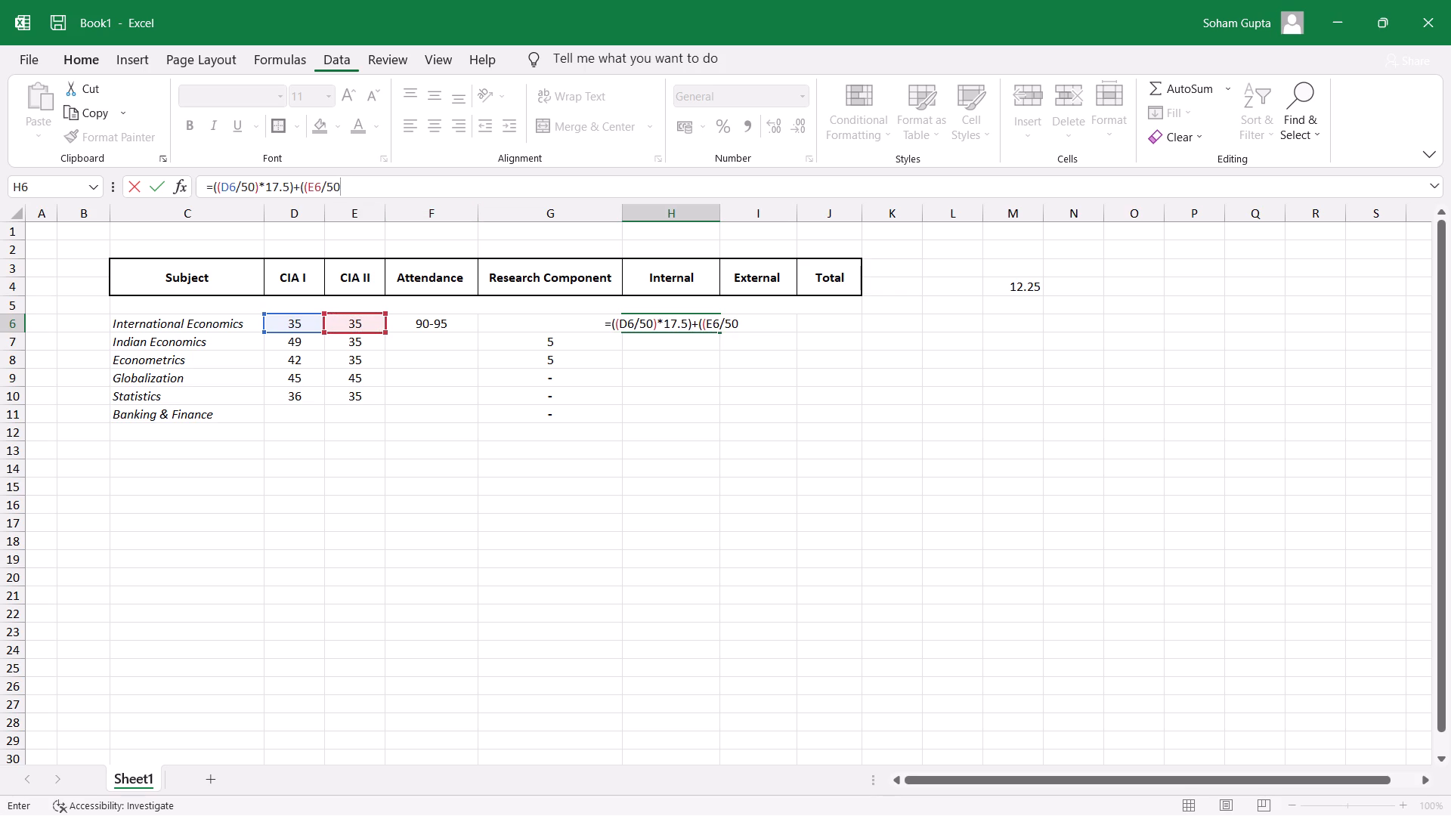
key("shift+parenright")
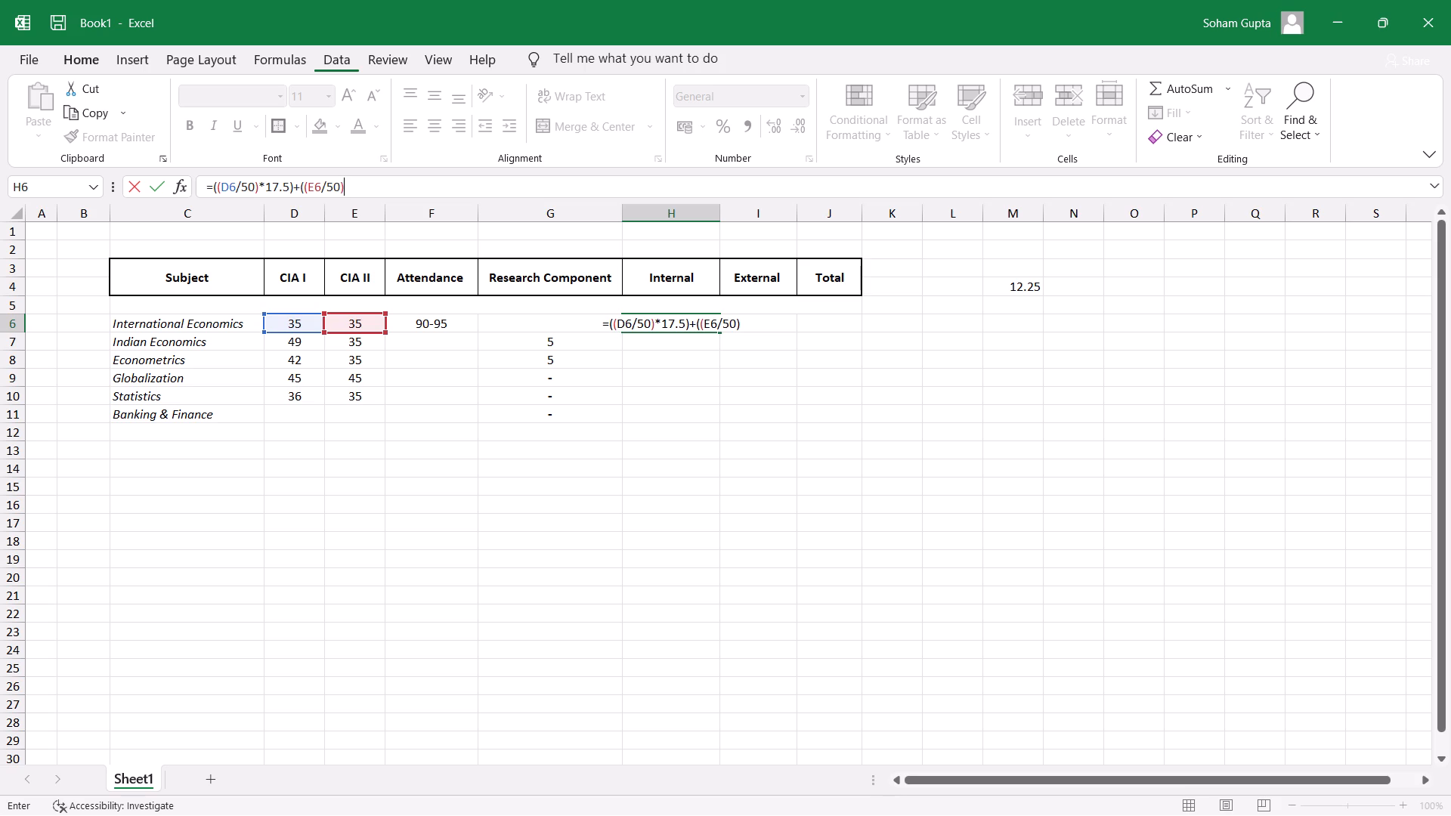
type("*17.")
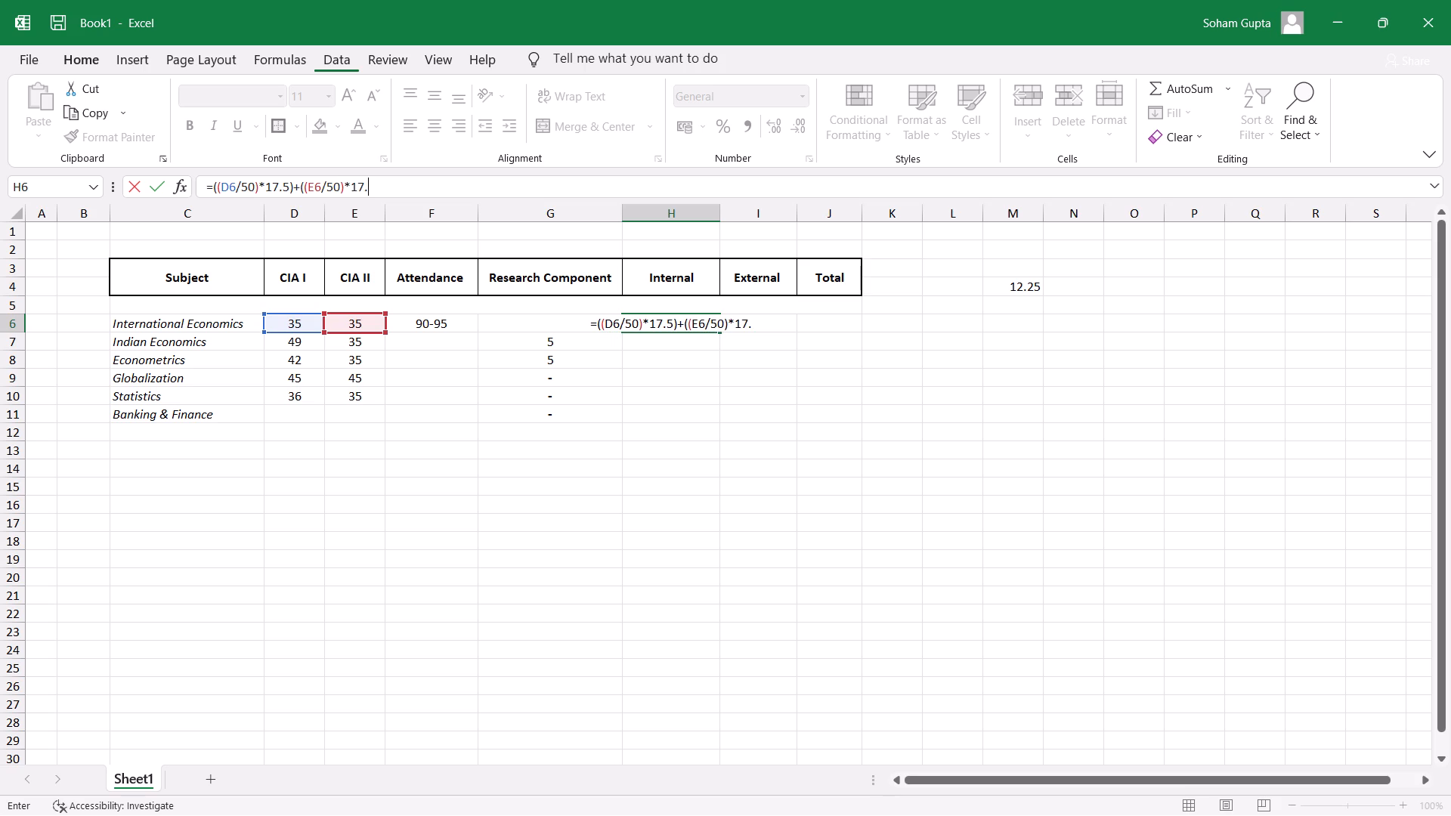
key("5")
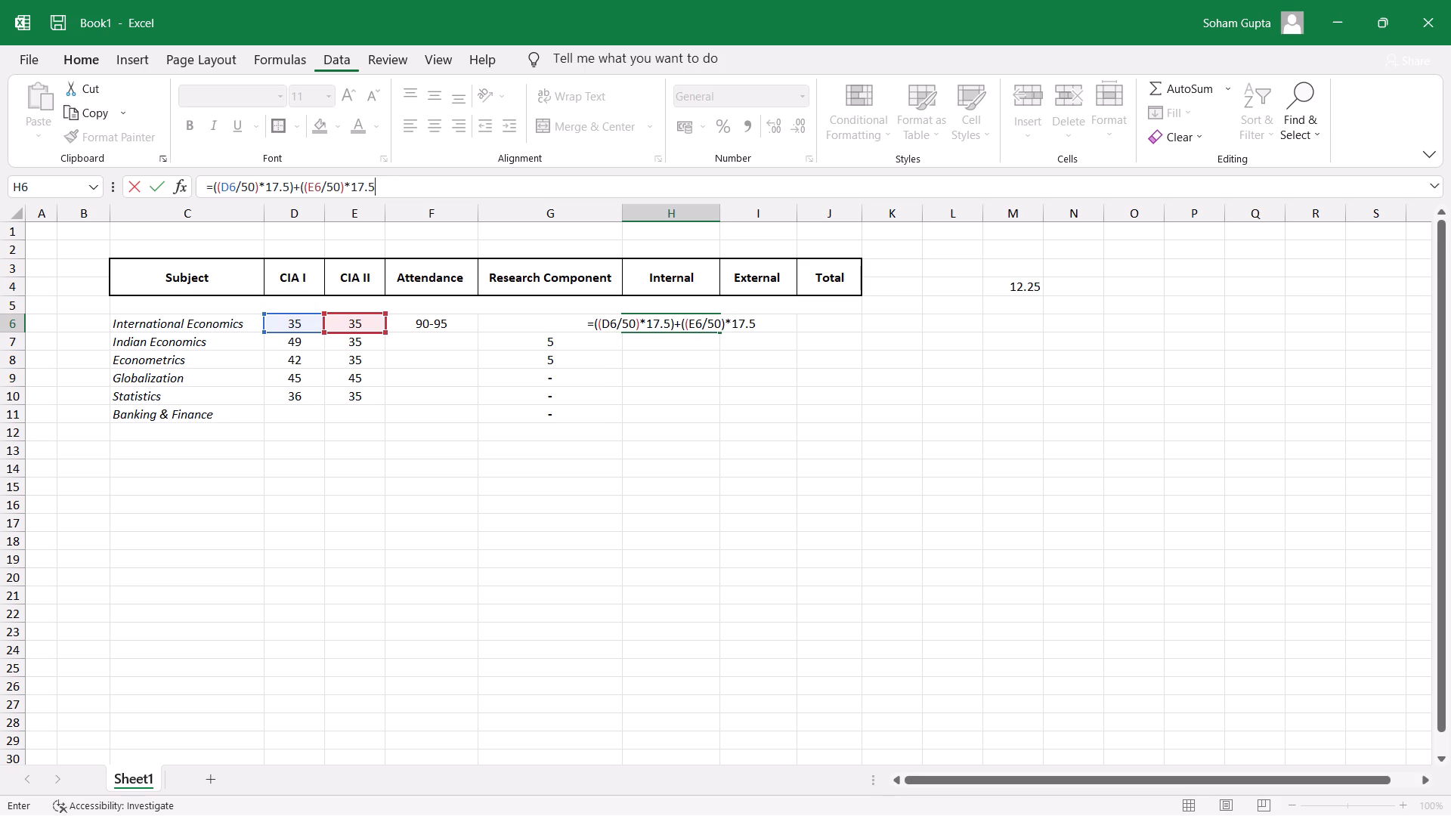
type(")+")
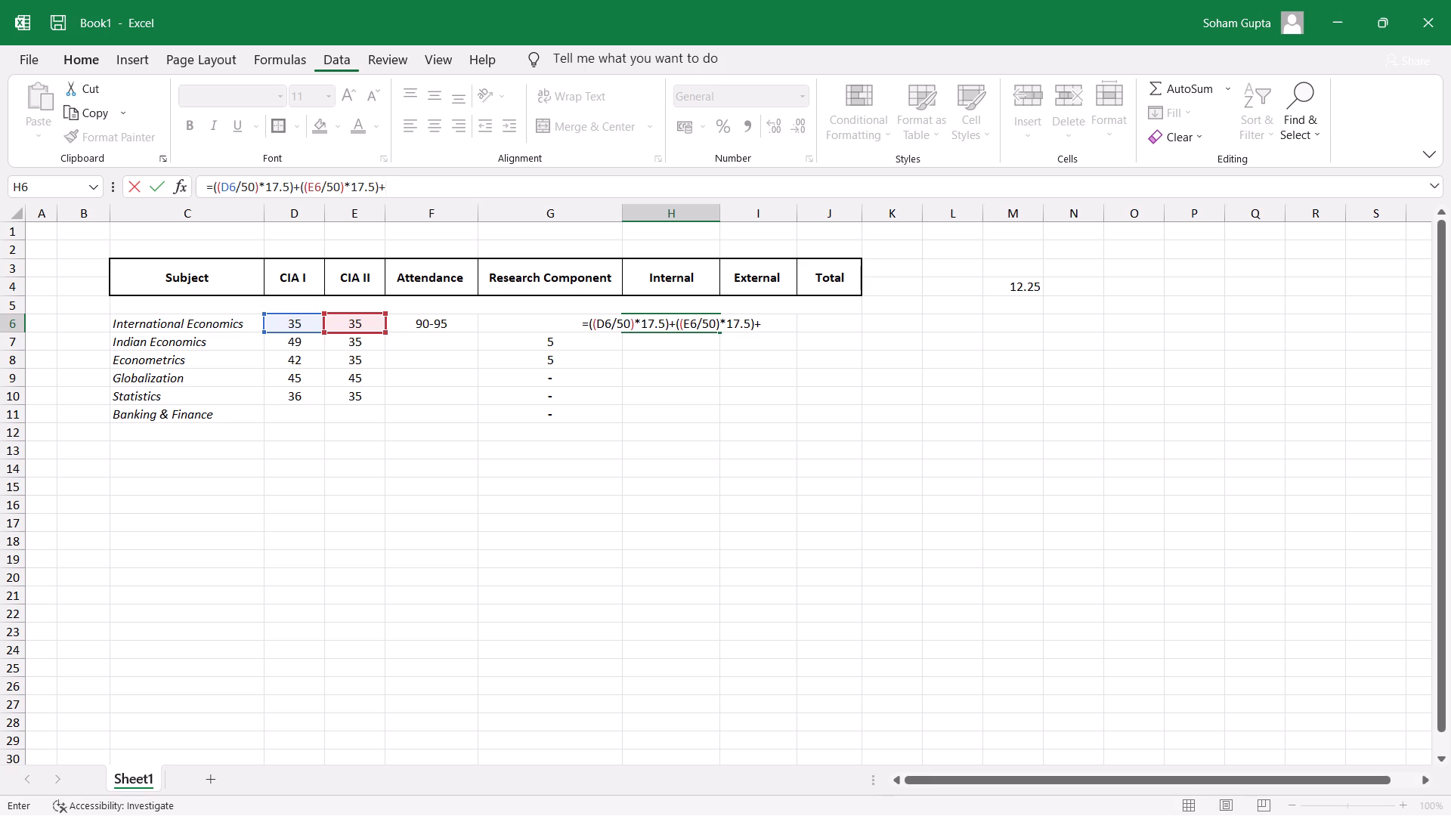
Add the Research Component mark G6 as the last term and complete H6's formula as =((D6/50)*17.5)+((E6/50)*17.5)+G6.
left_click(522, 323)
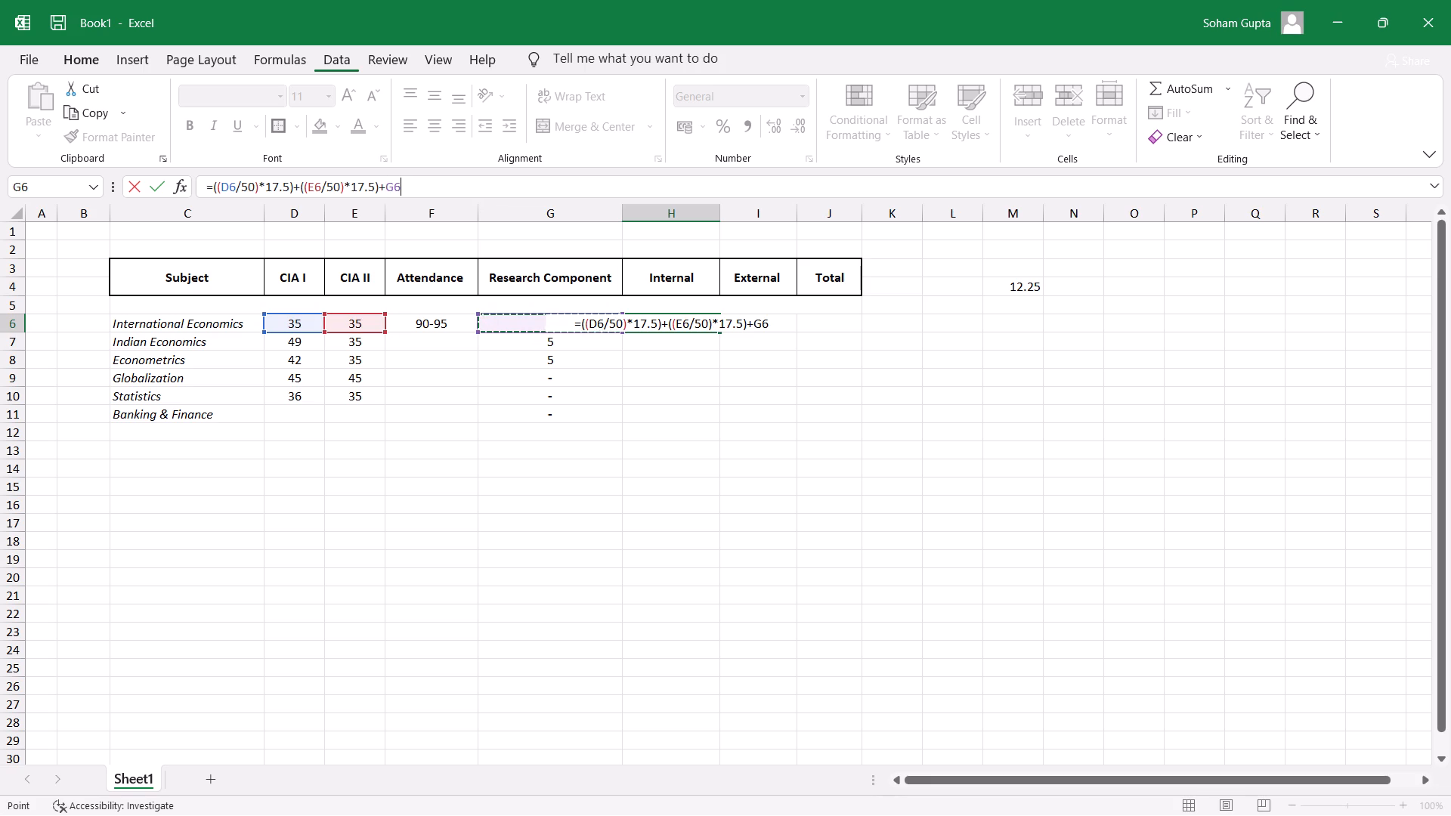
key("Return")
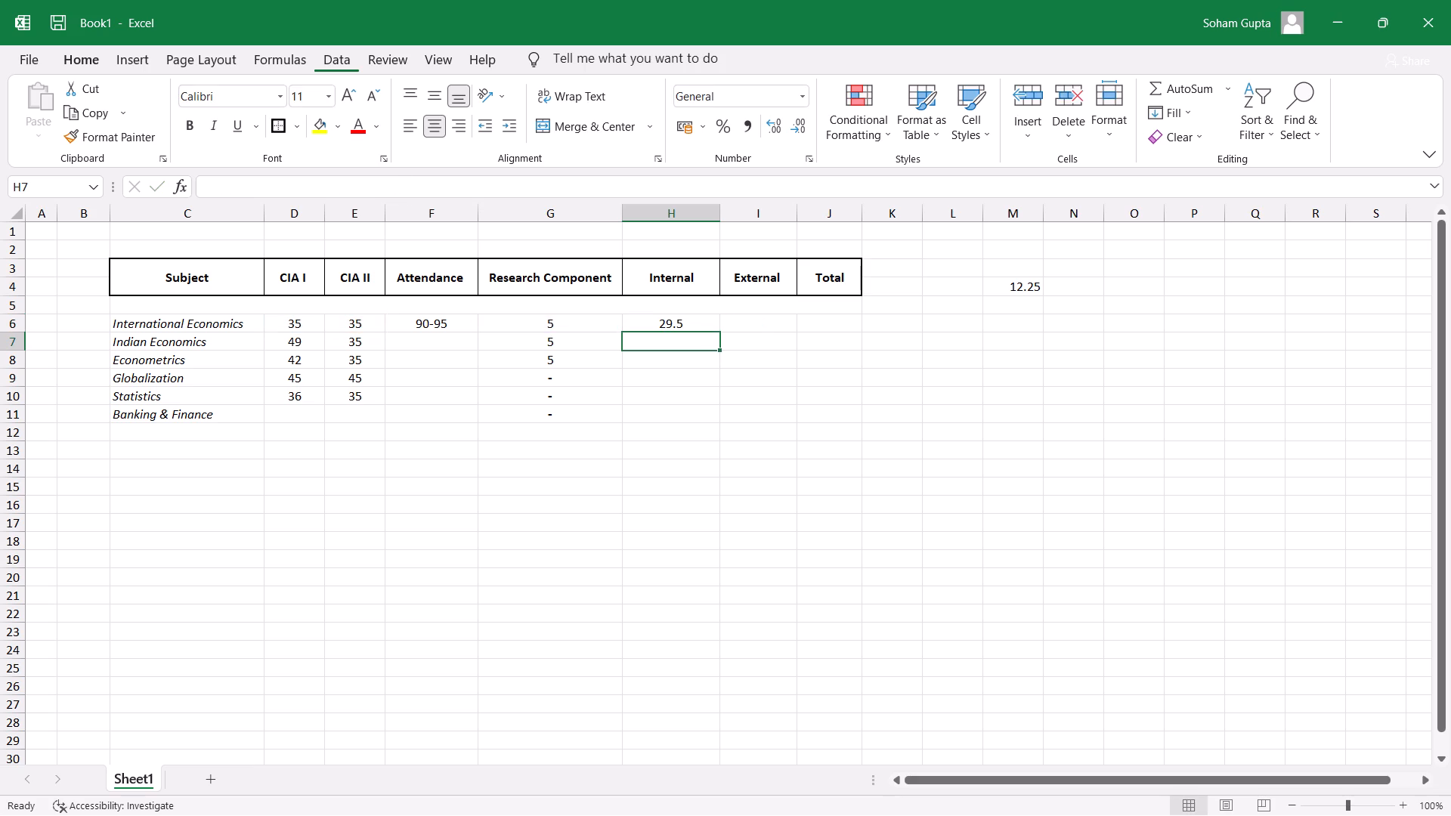
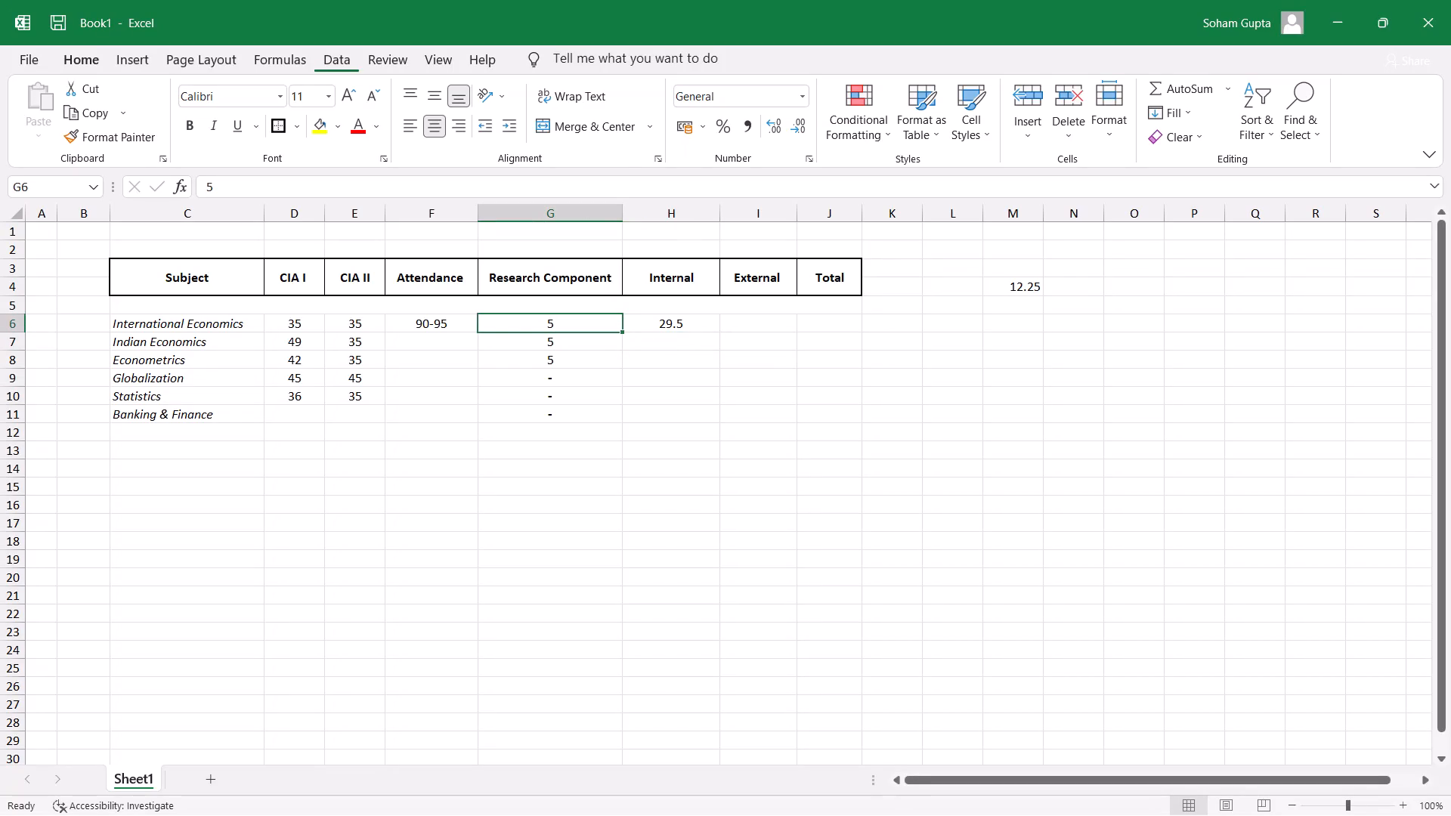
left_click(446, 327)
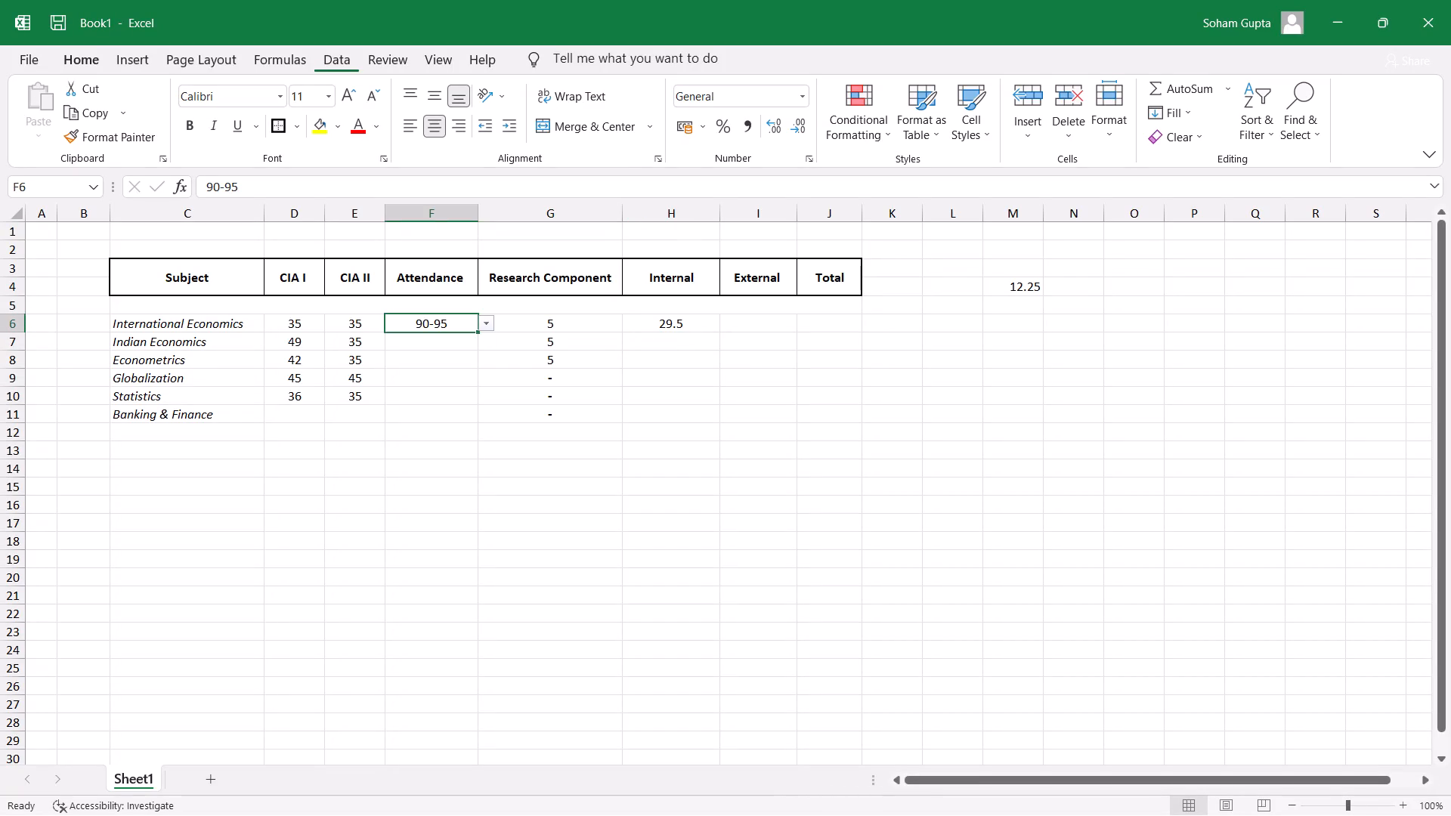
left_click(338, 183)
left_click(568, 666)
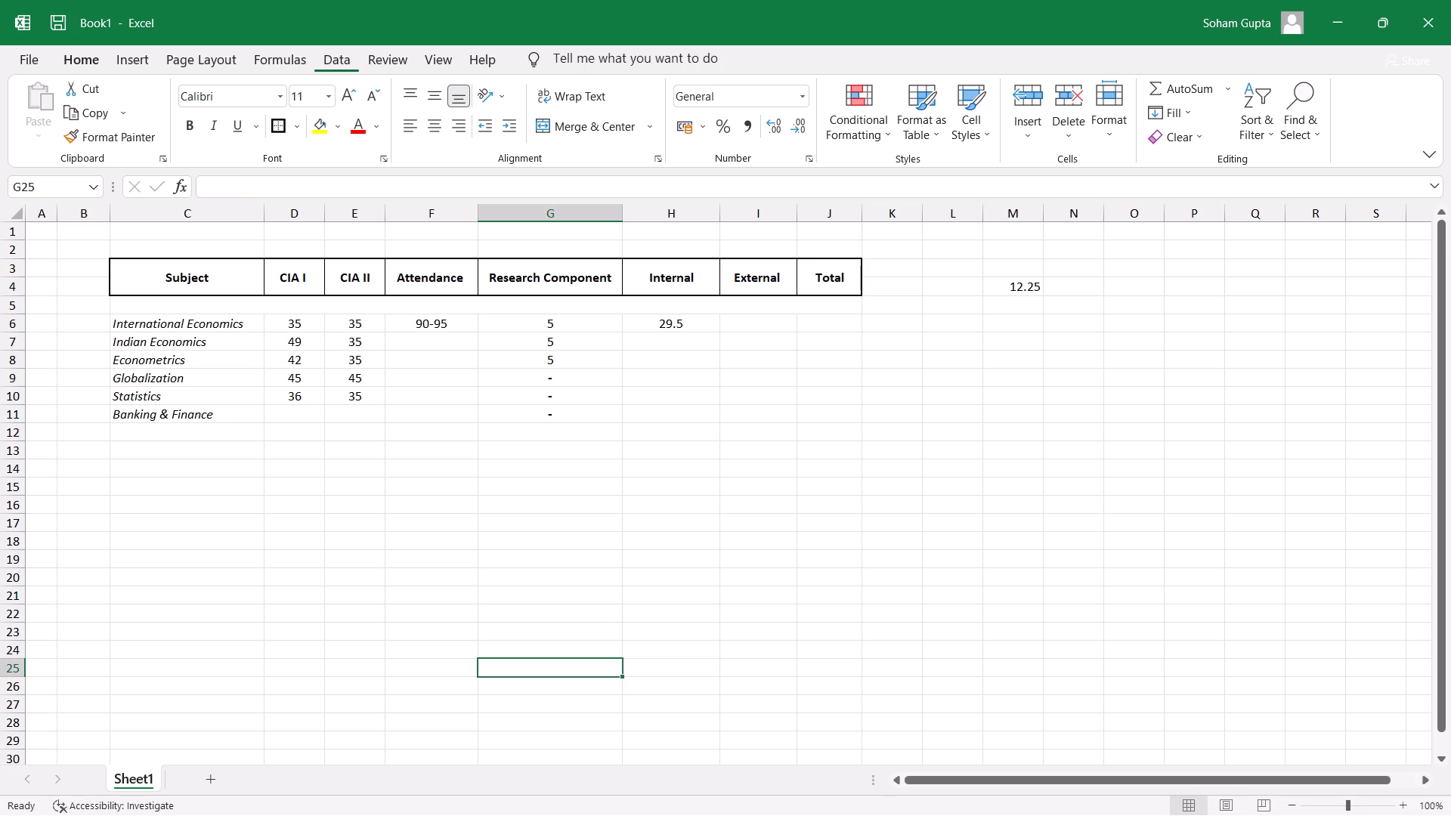
Enter the Total formula for International Economics in J6 as =H6+I6, adding the Internal and External marks.
left_click(818, 328)
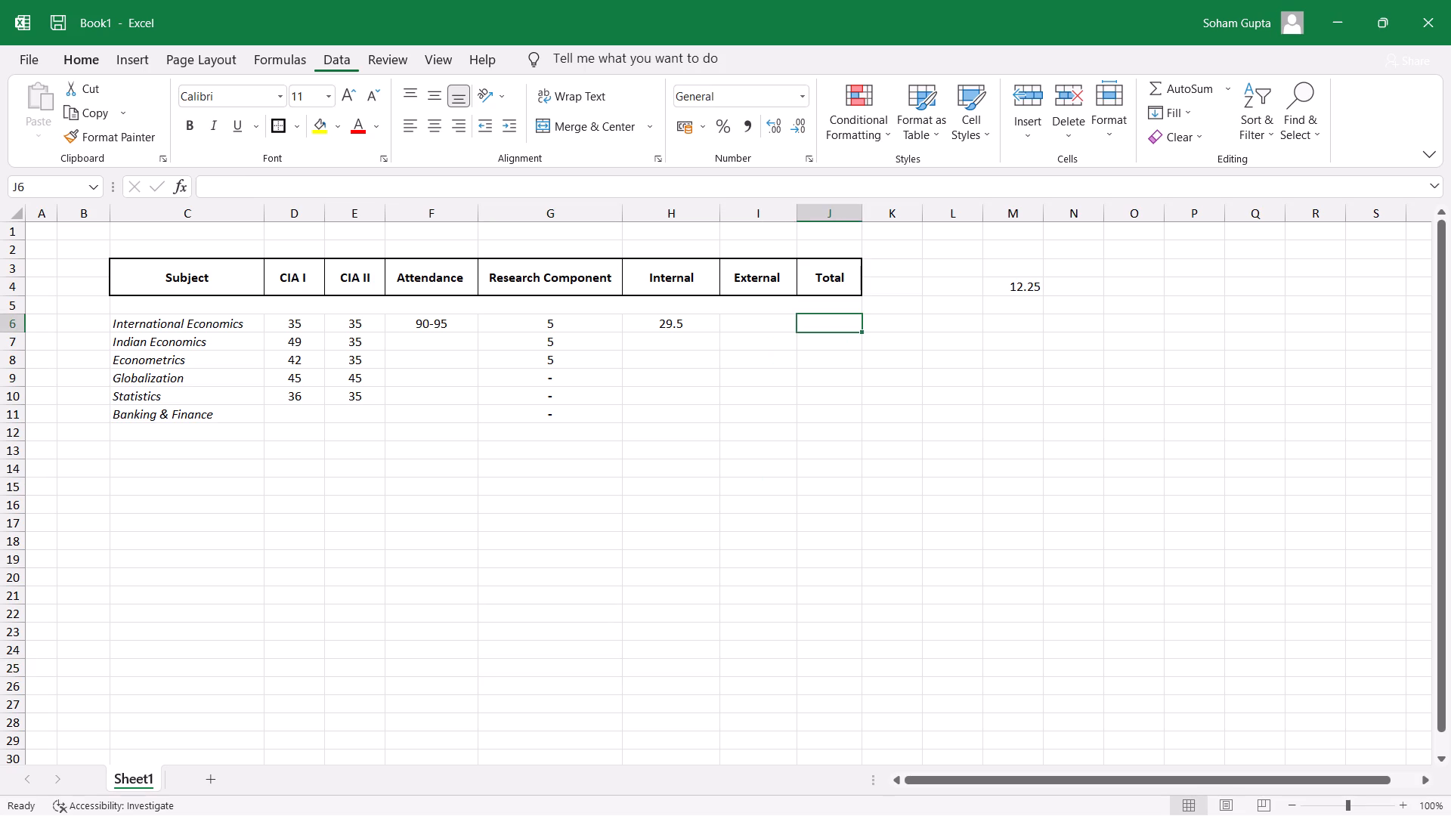
key("equal")
key("Left")
key("Left")
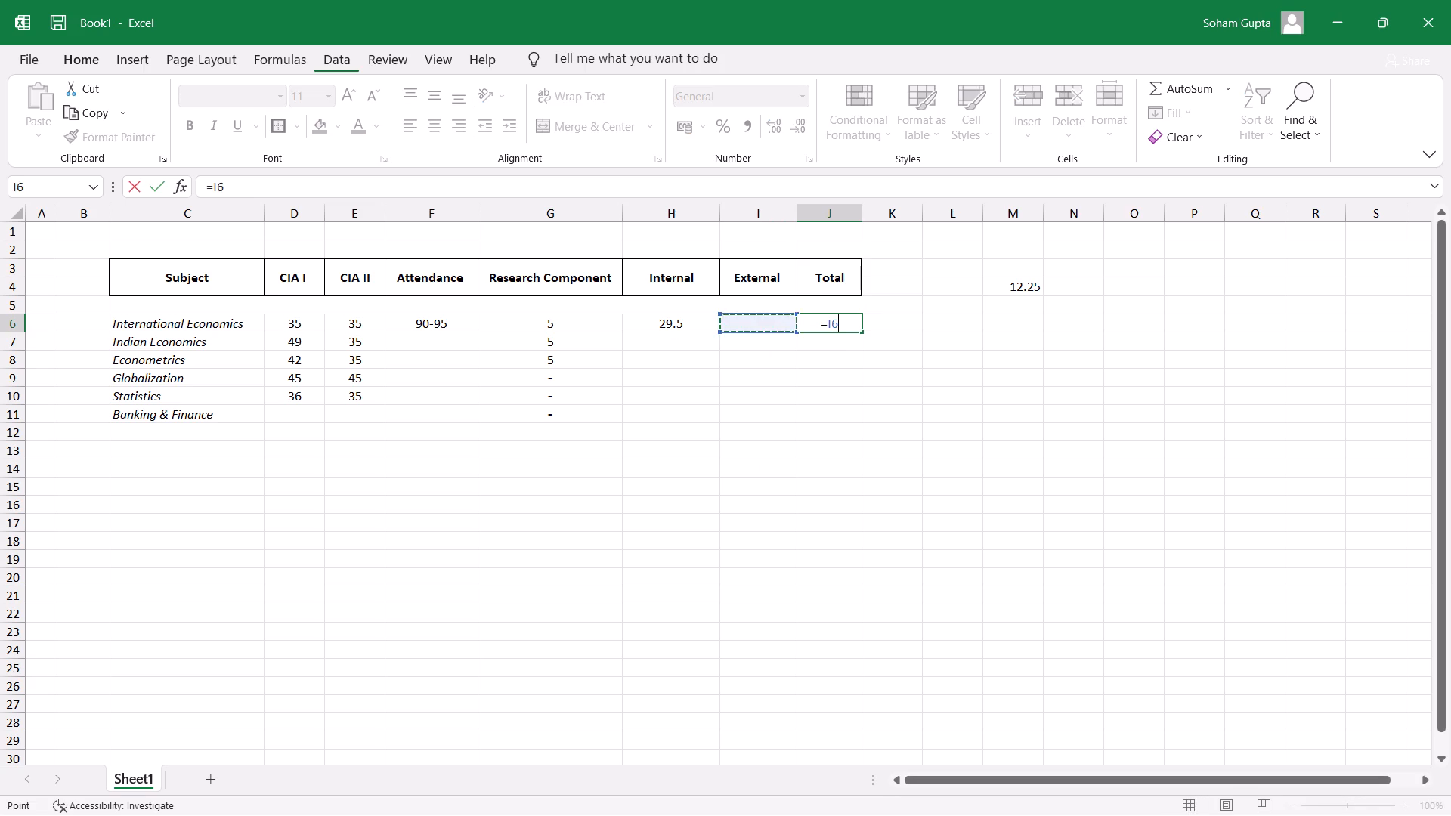
key("plus")
key("Right")
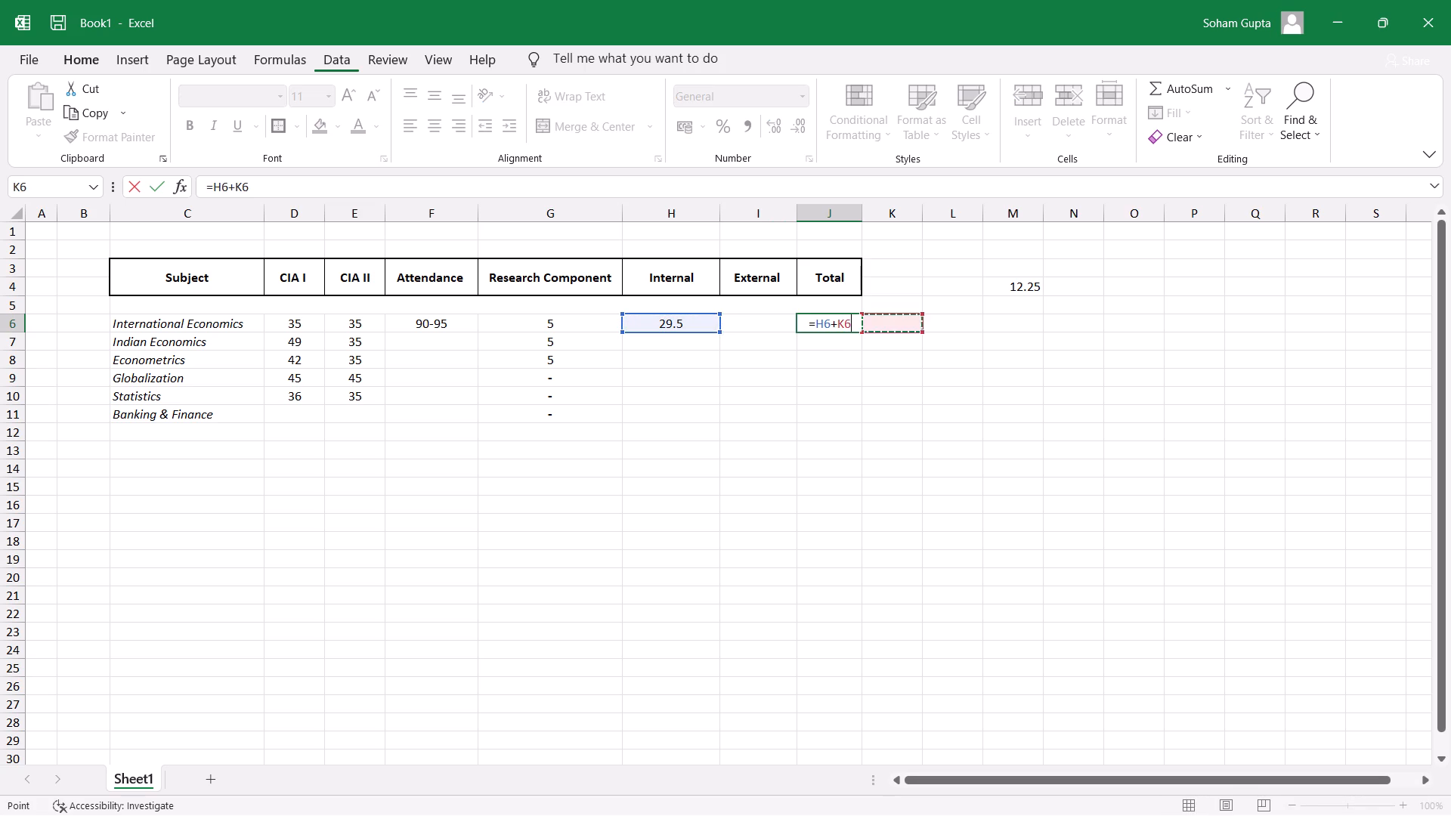
key("Left")
key("Left")
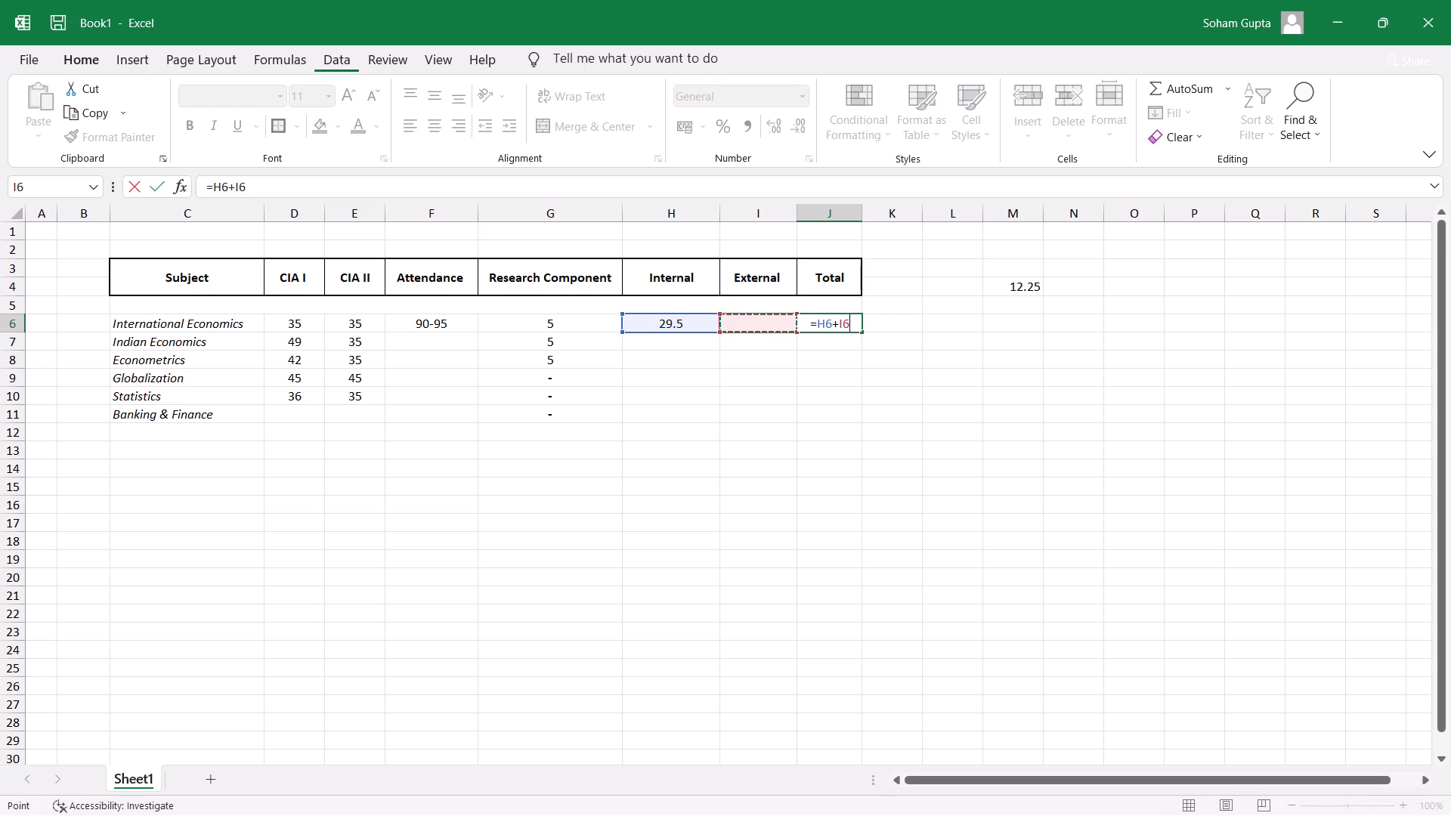
key("Return")
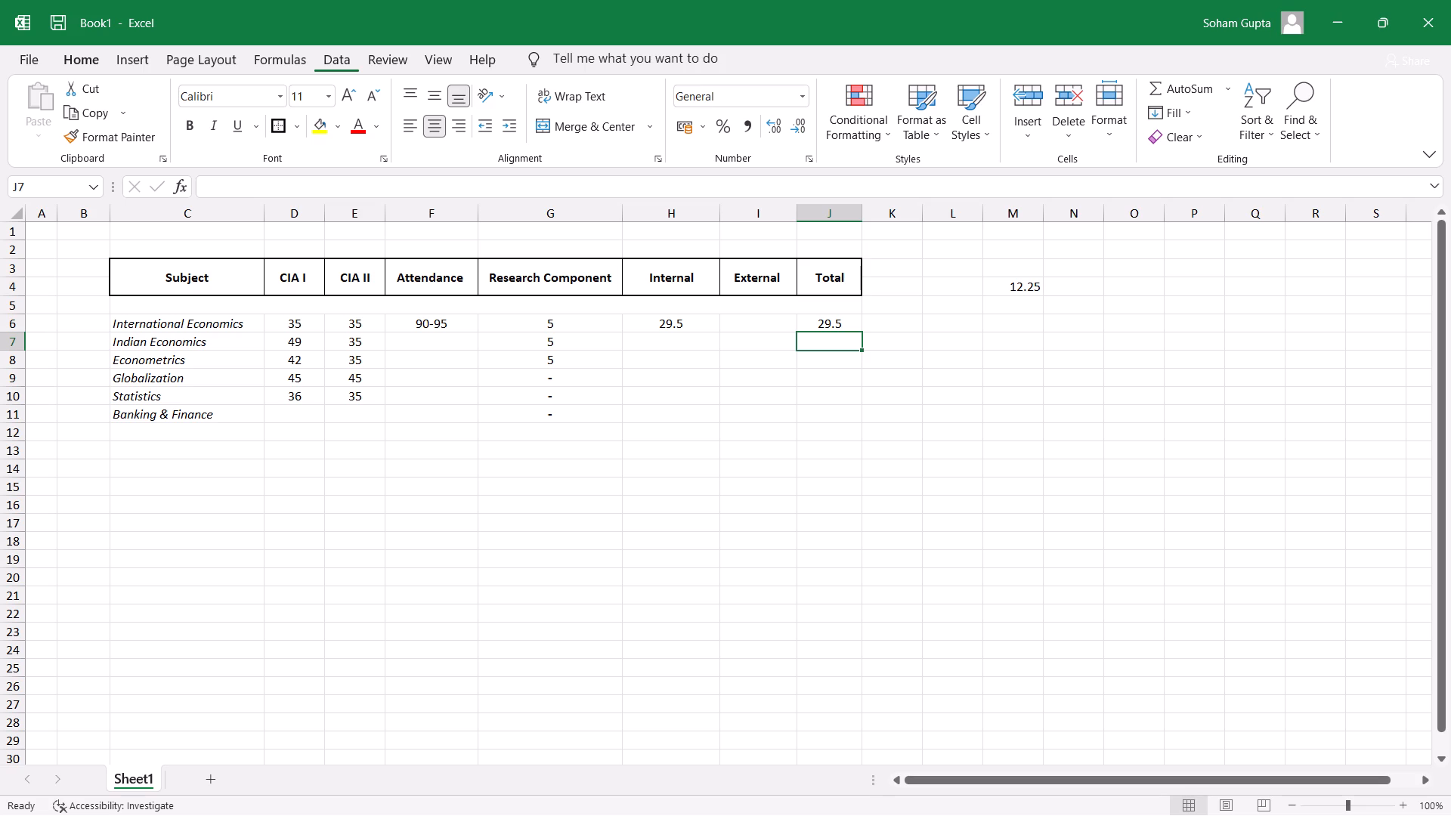
Fill the Internal formula from H6 down through H9, covering Indian Economics, Econometrics and Globalization.
key("Left")
key("Left")
key("Left")
key("Left")
key("Left")
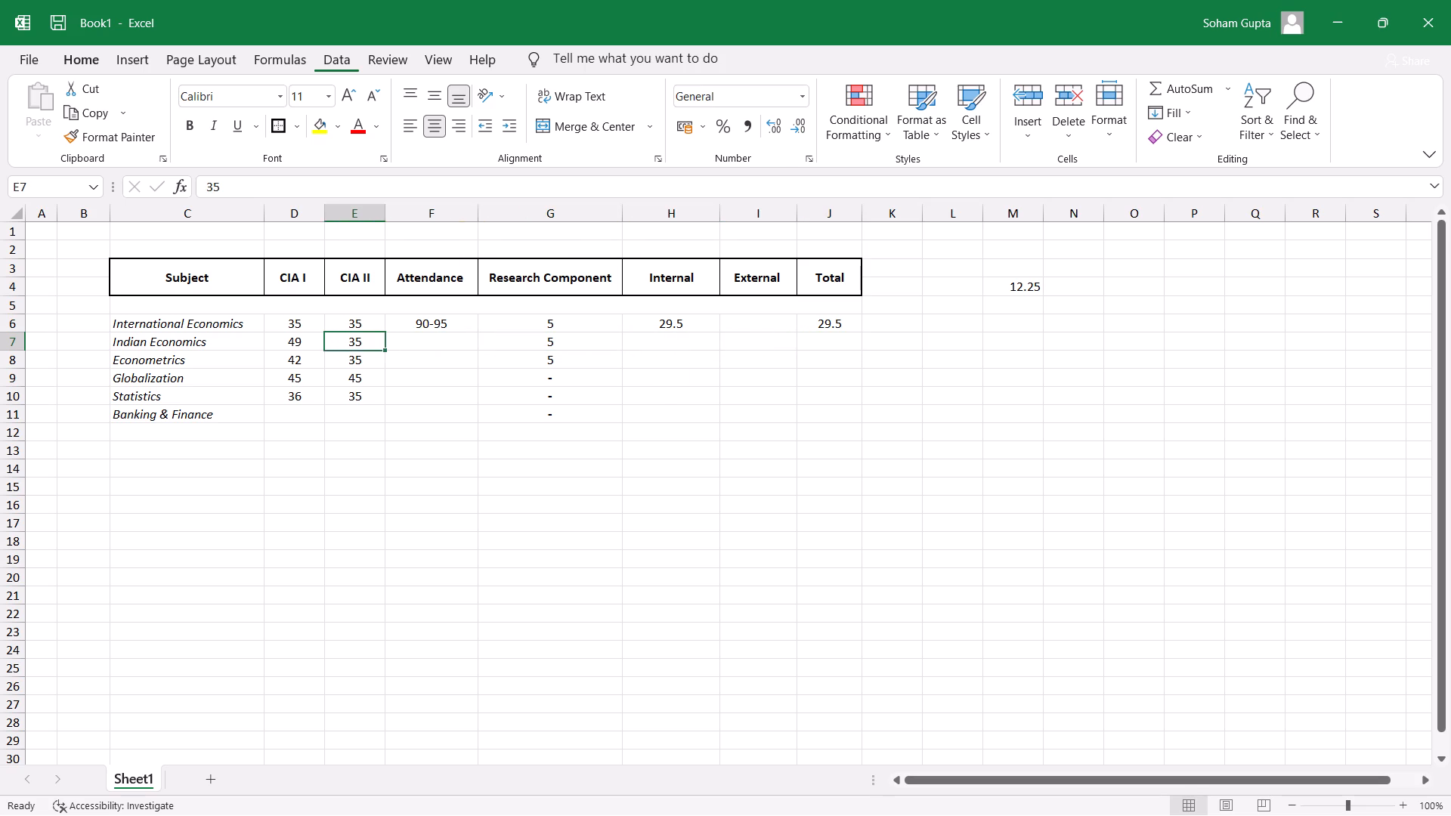
key("Right")
key("Right")
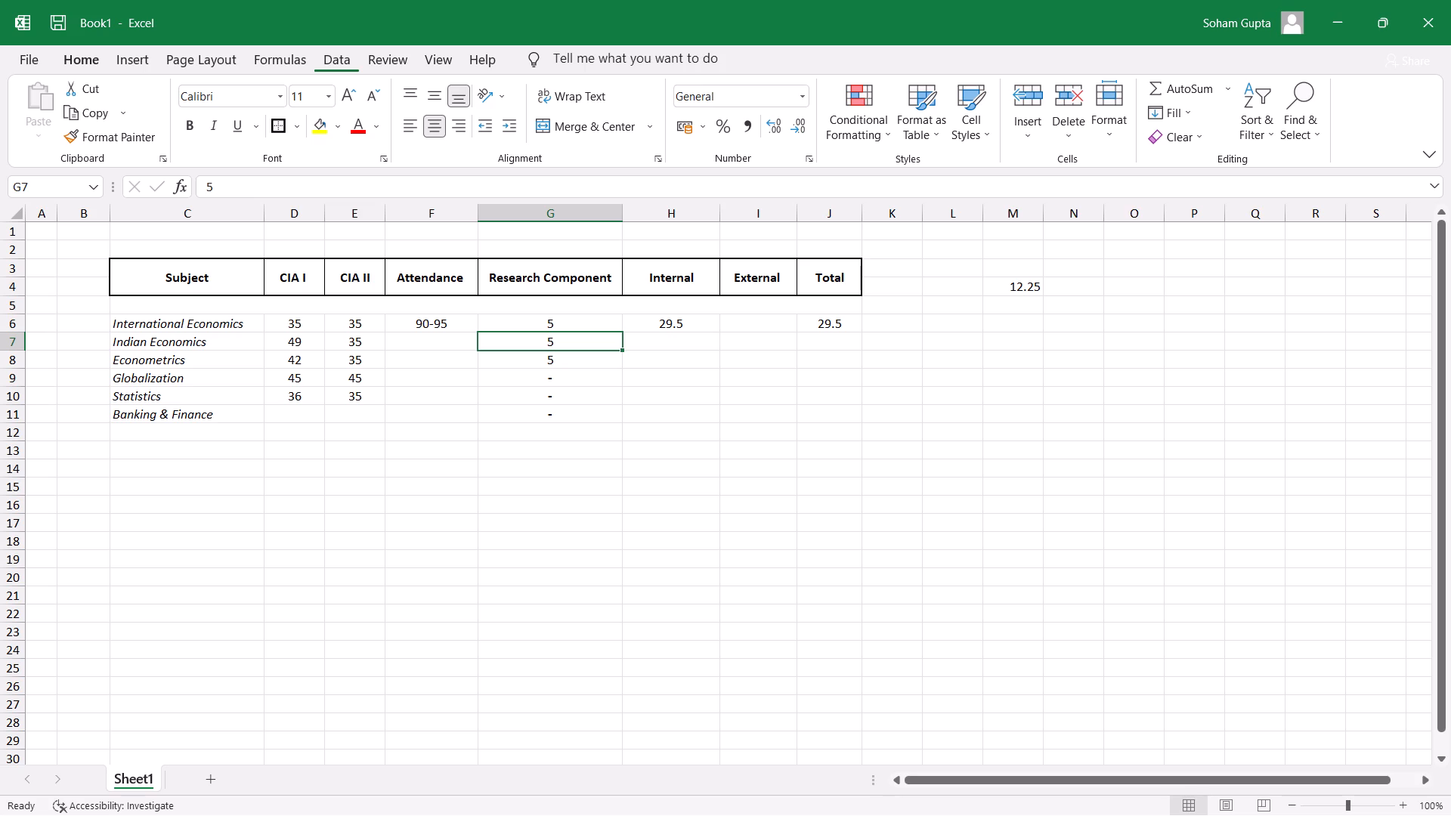
key("Up")
key("Right")
key("Down")
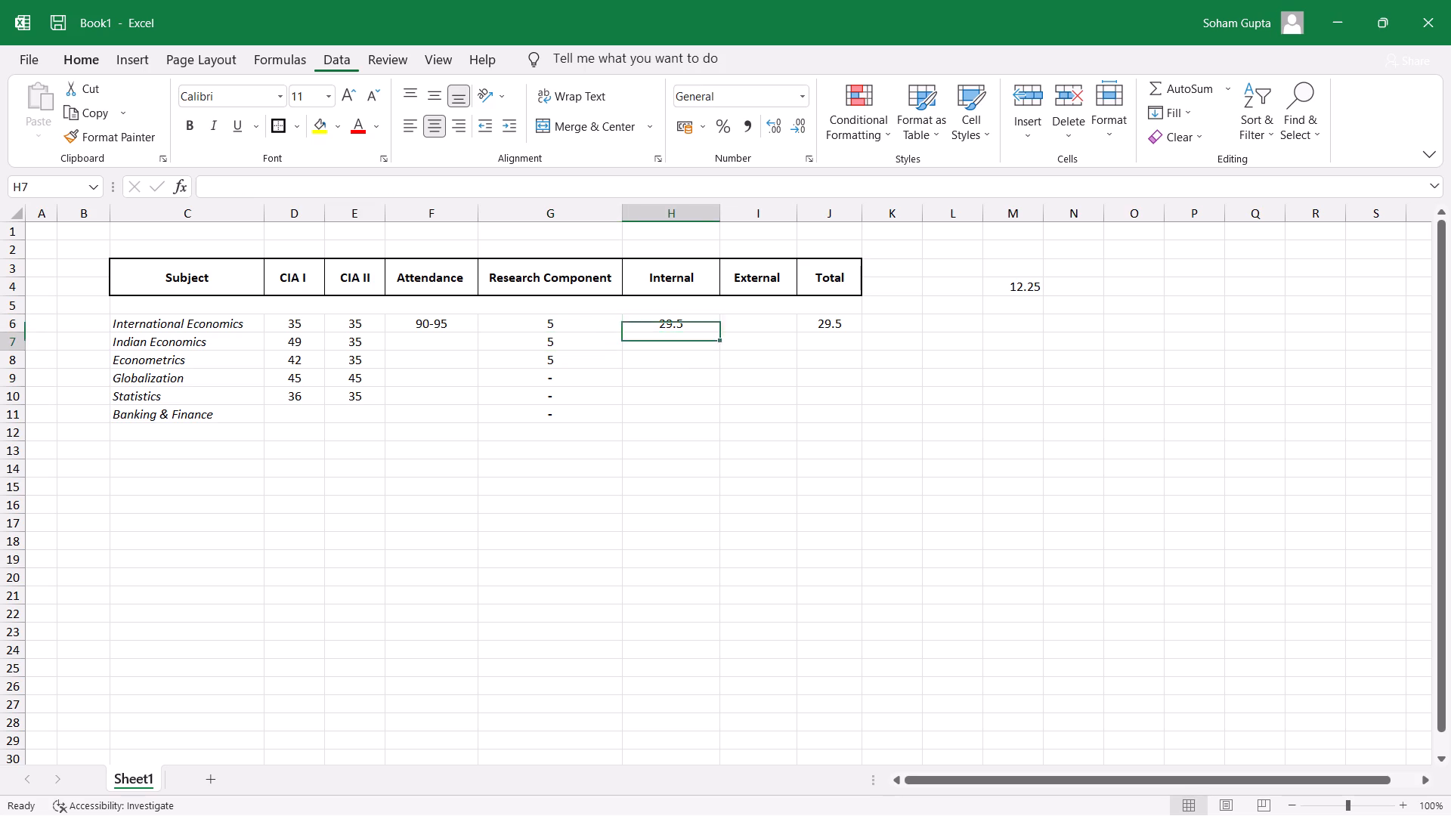
key("Down")
key("Down")
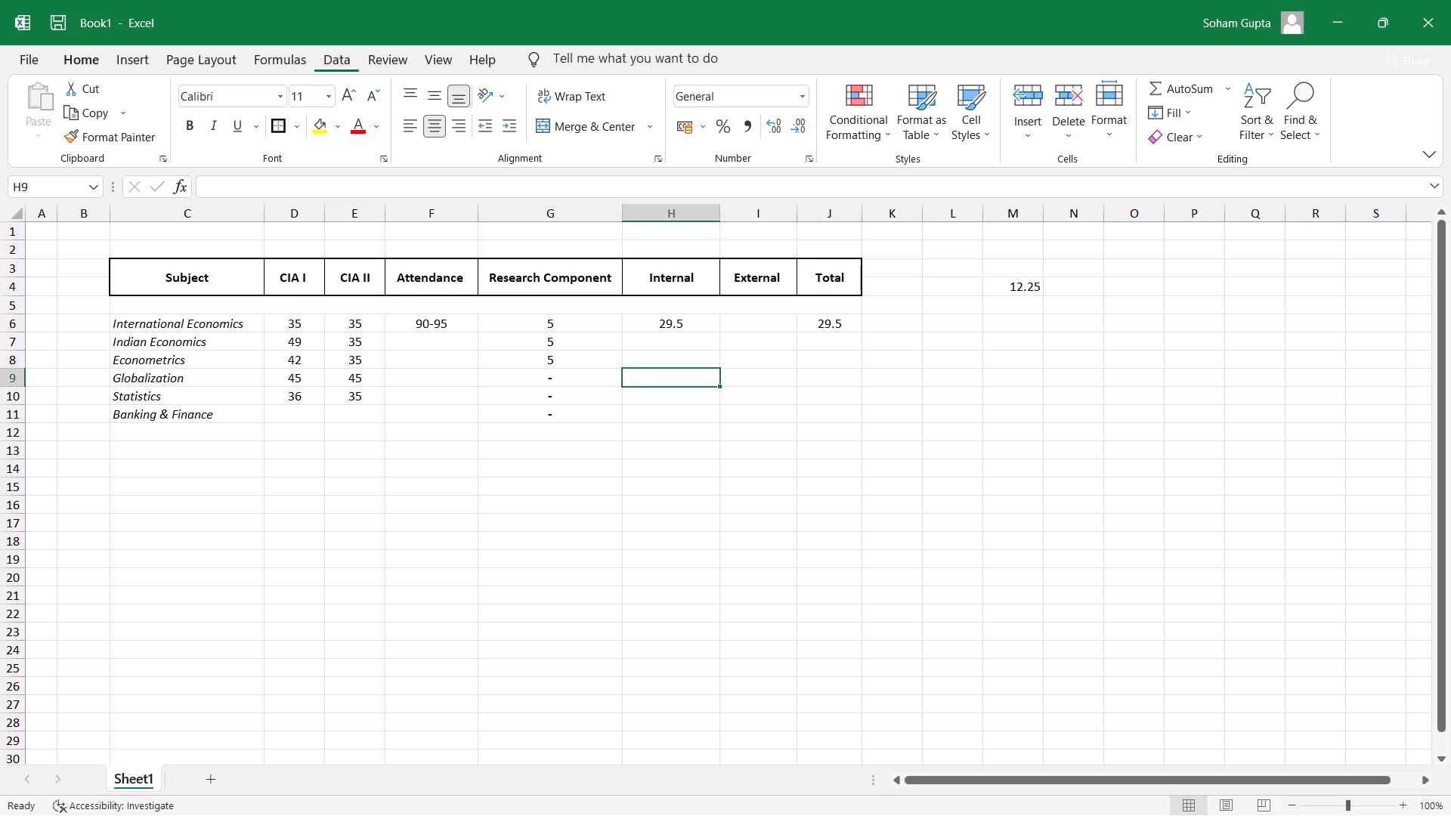
key("shift+Up")
key("shift+Up")
key("shift+Up")
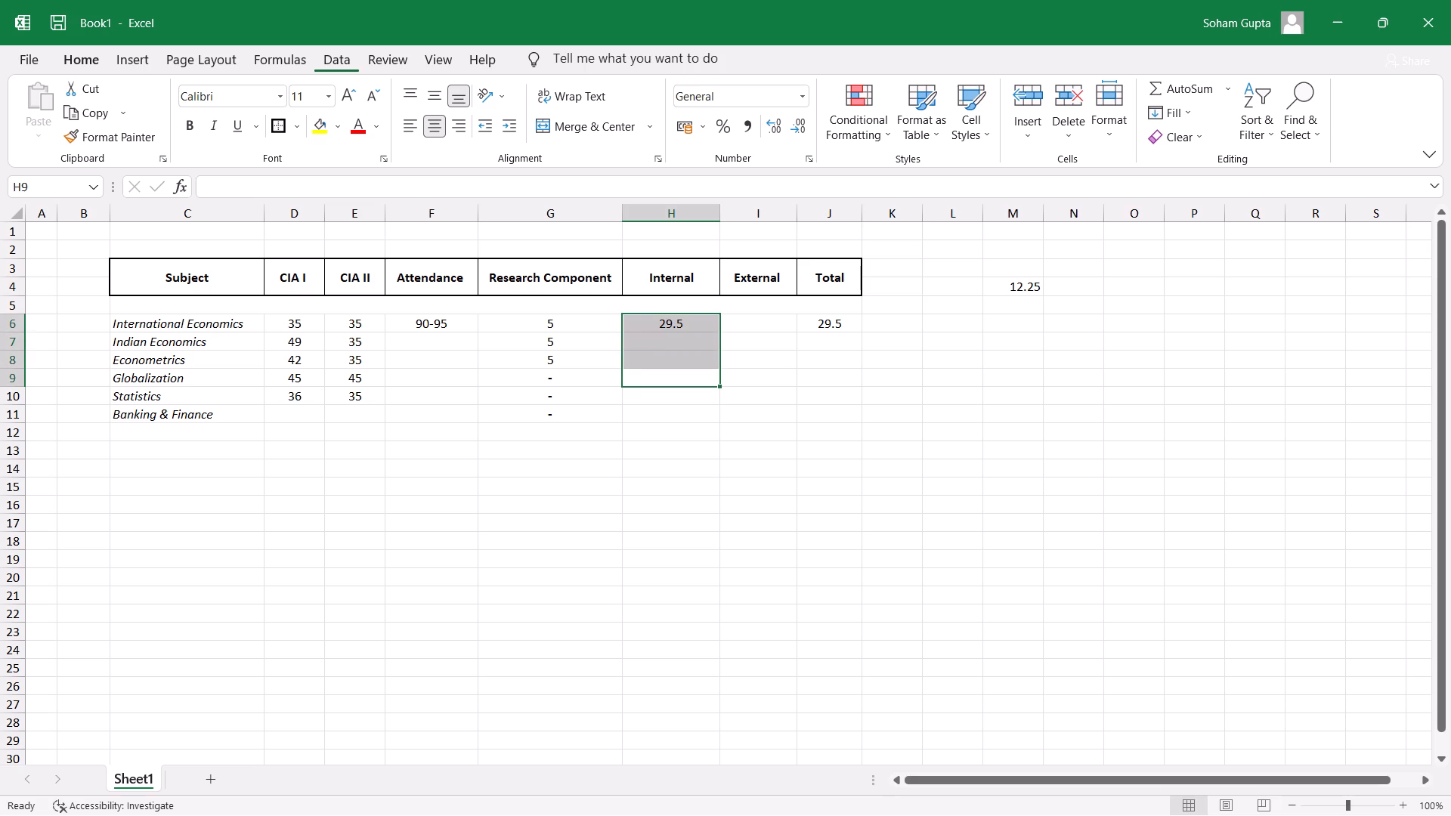
key("ctrl+d")
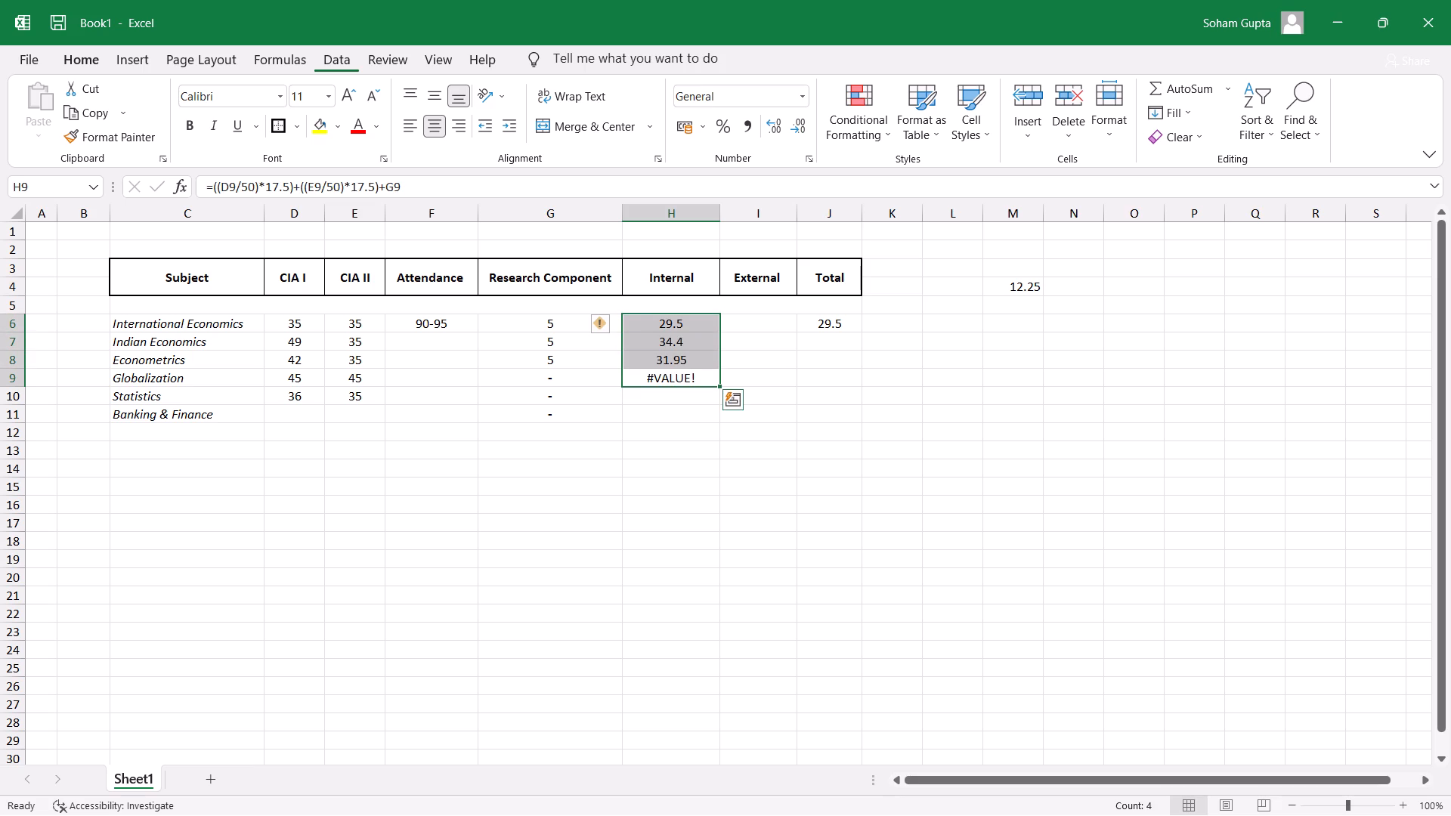
Remove the Research Component term +G9 from Globalization's Internal formula in H9, leaving =((D9/50)*17.5)+((E9/50)*17.5).
left_click(573, 385)
left_click(677, 360)
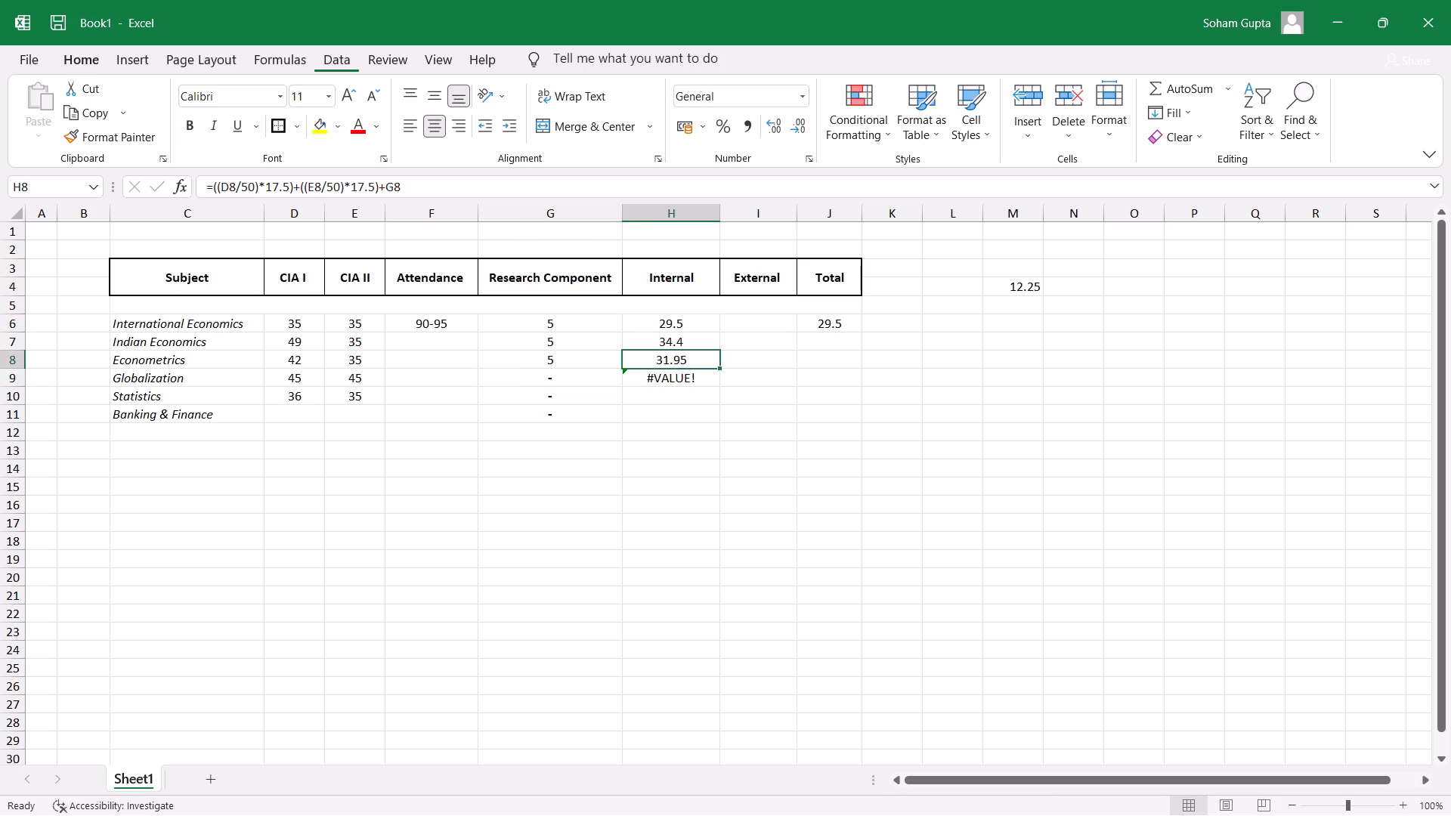
left_click(685, 382)
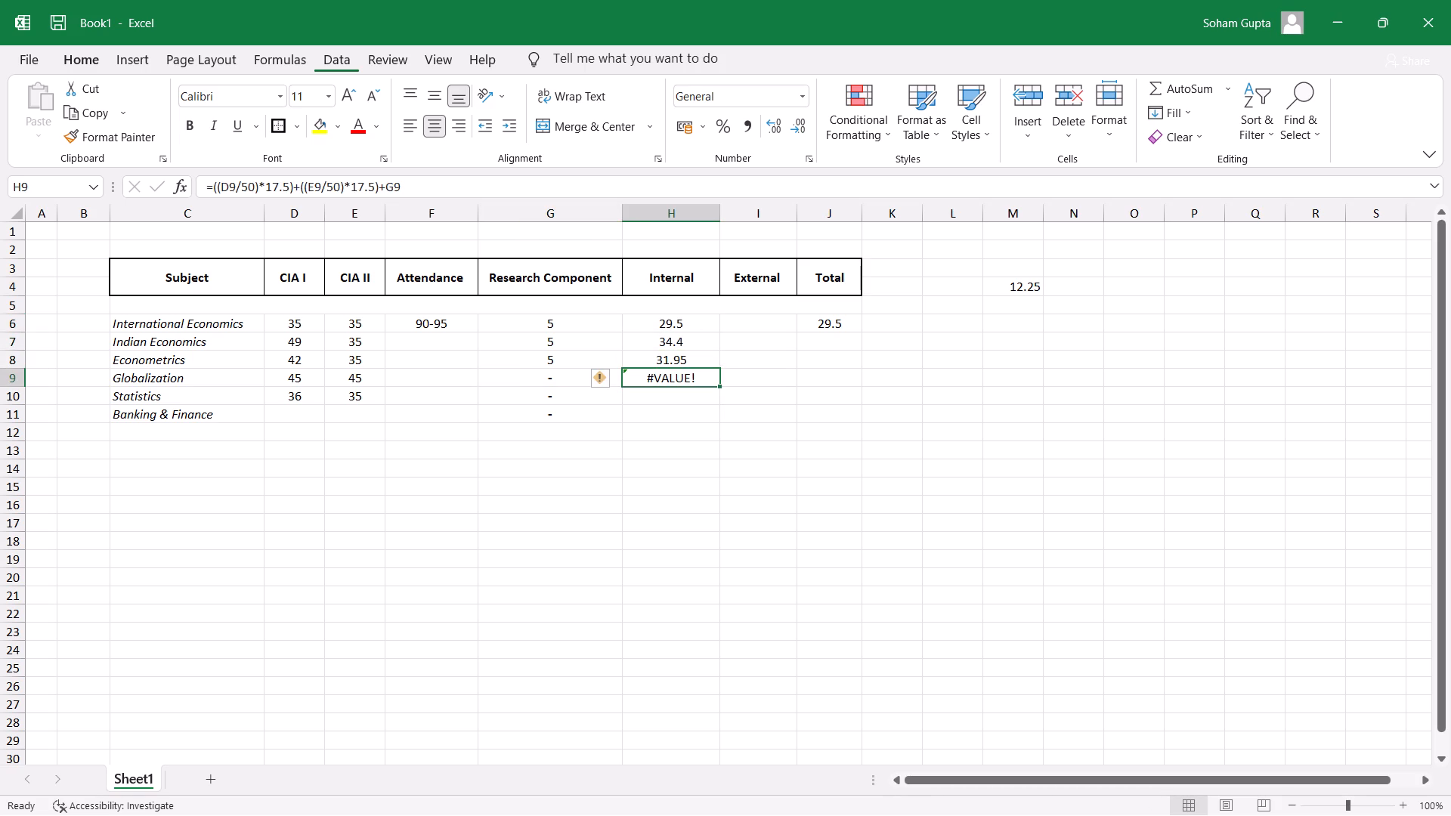
left_click(511, 191)
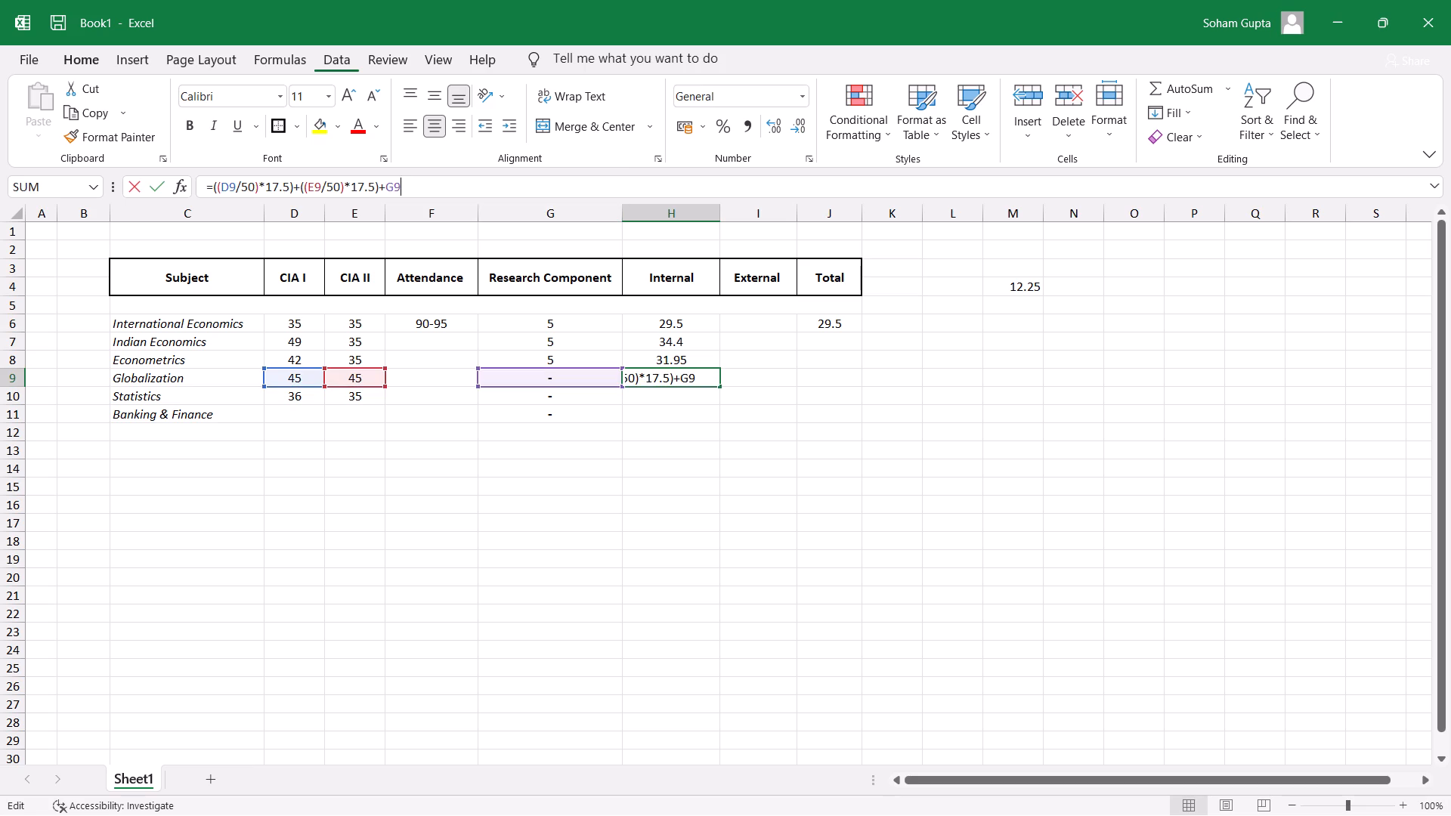
key("BackSpace")
key("BackSpace")
key("BackSpace")
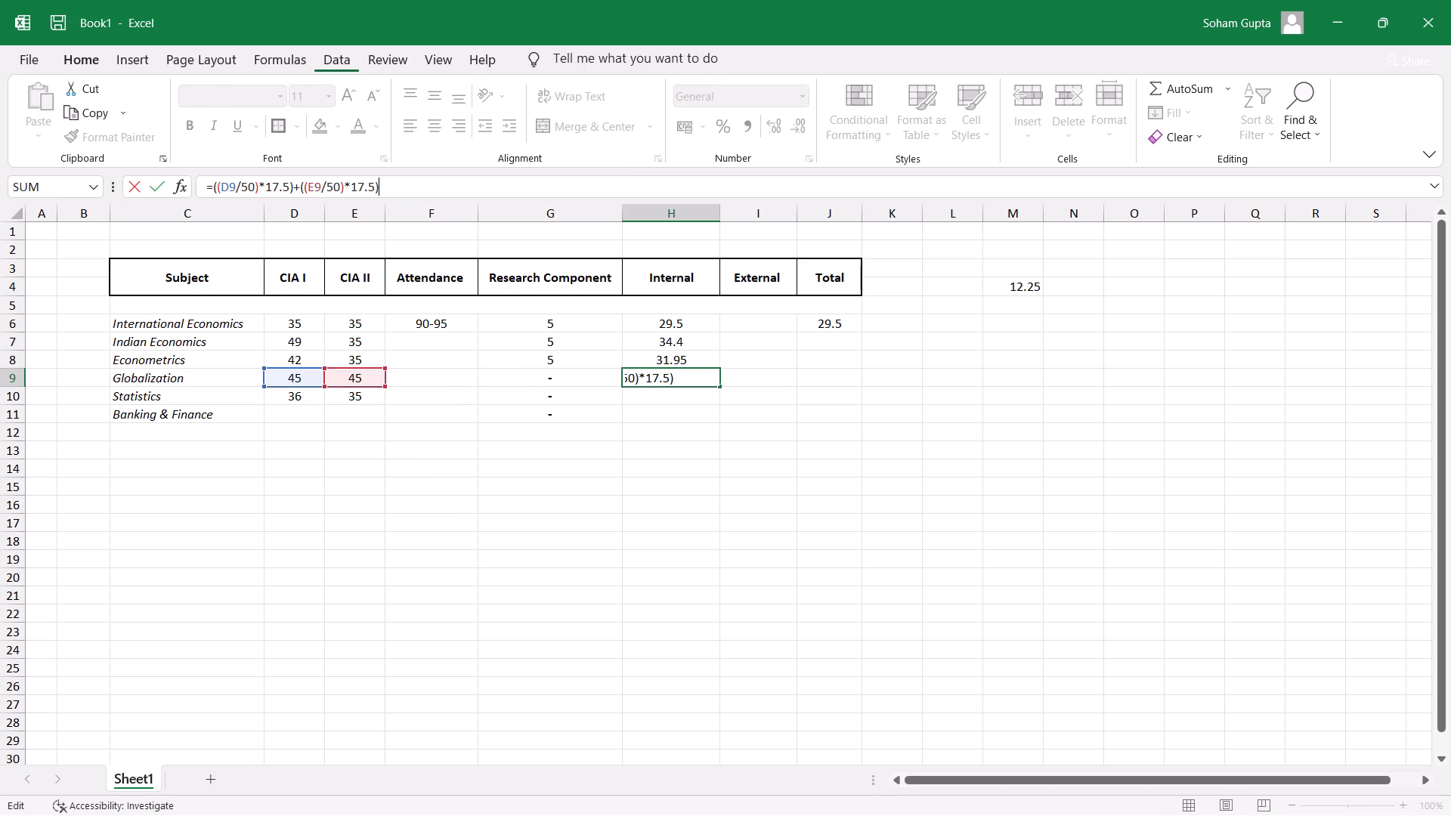
key("Return")
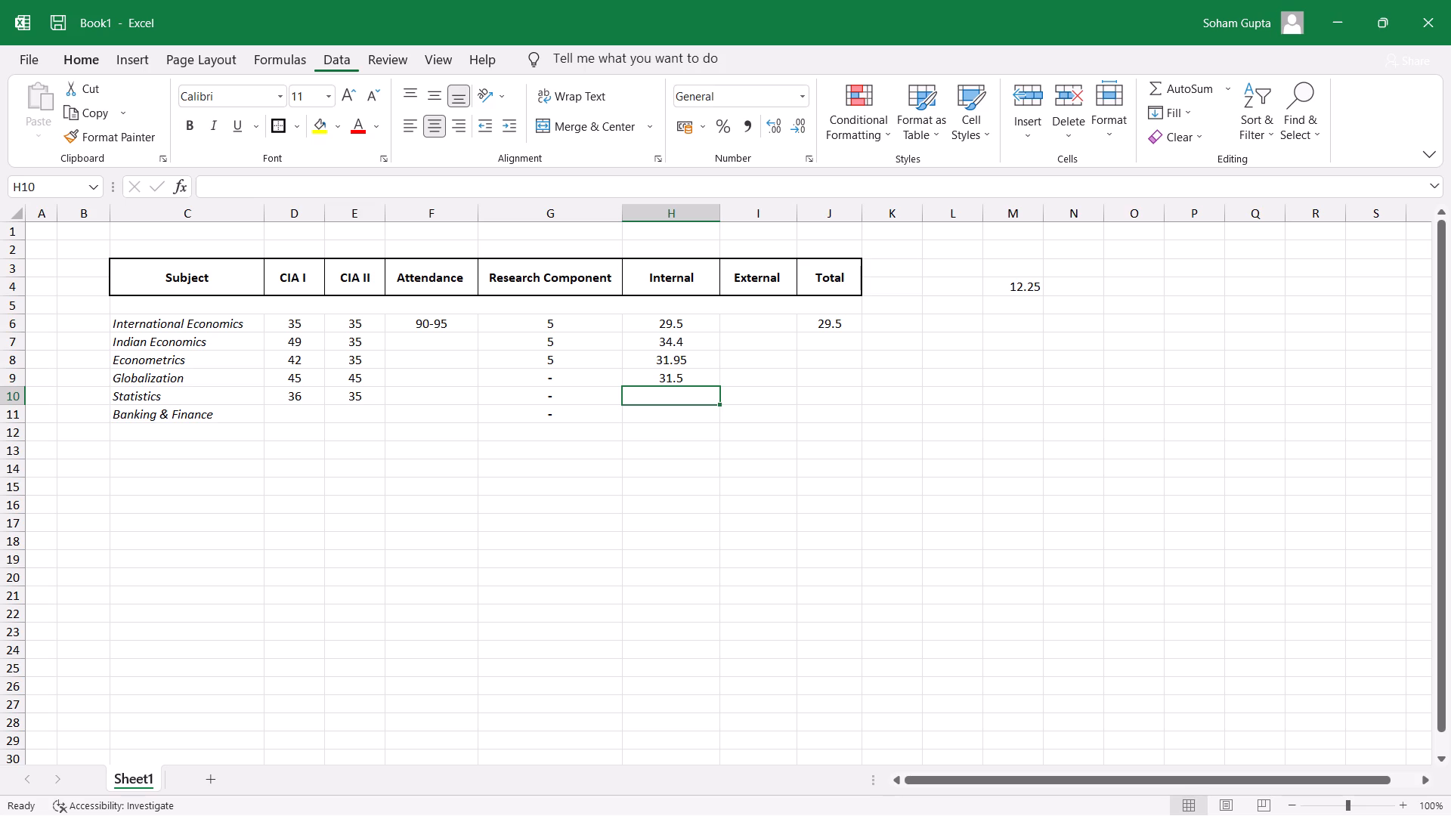
Change the CIA I scaling factor in Globalization's Internal formula, H9, to 22.5.
left_click(695, 377)
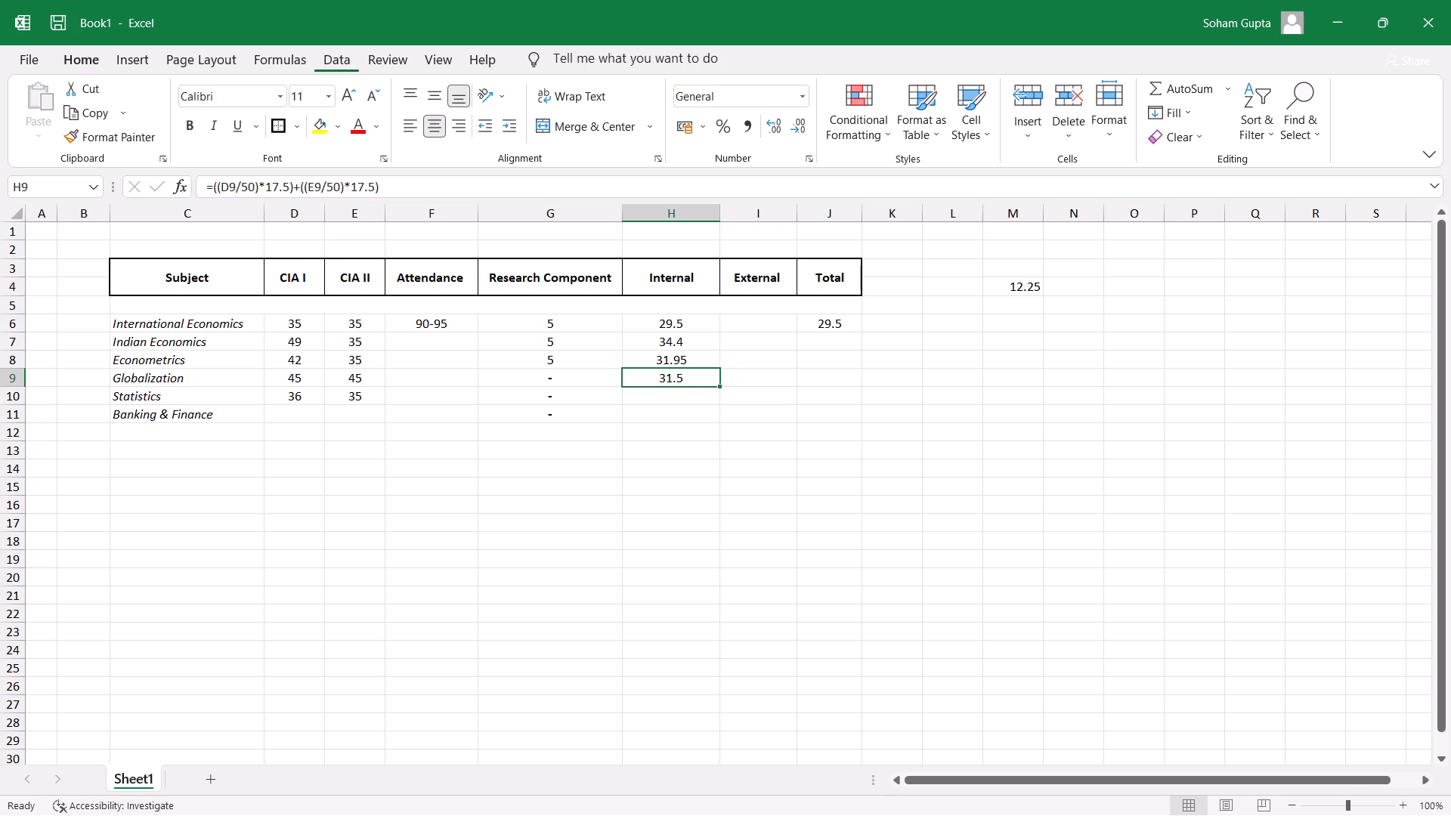
left_click(274, 183)
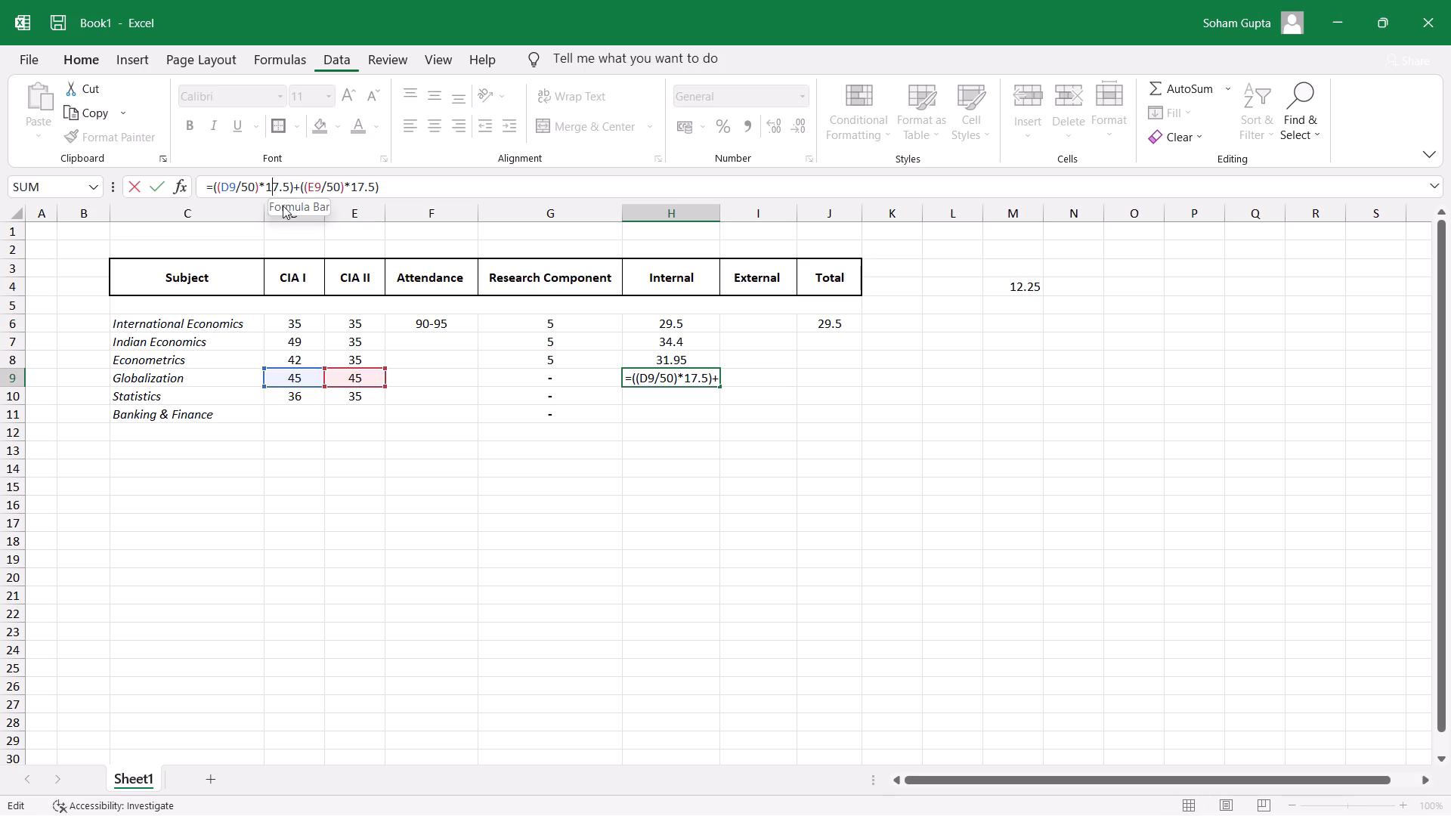
key("Right")
key("BackSpace")
key("BackSpace")
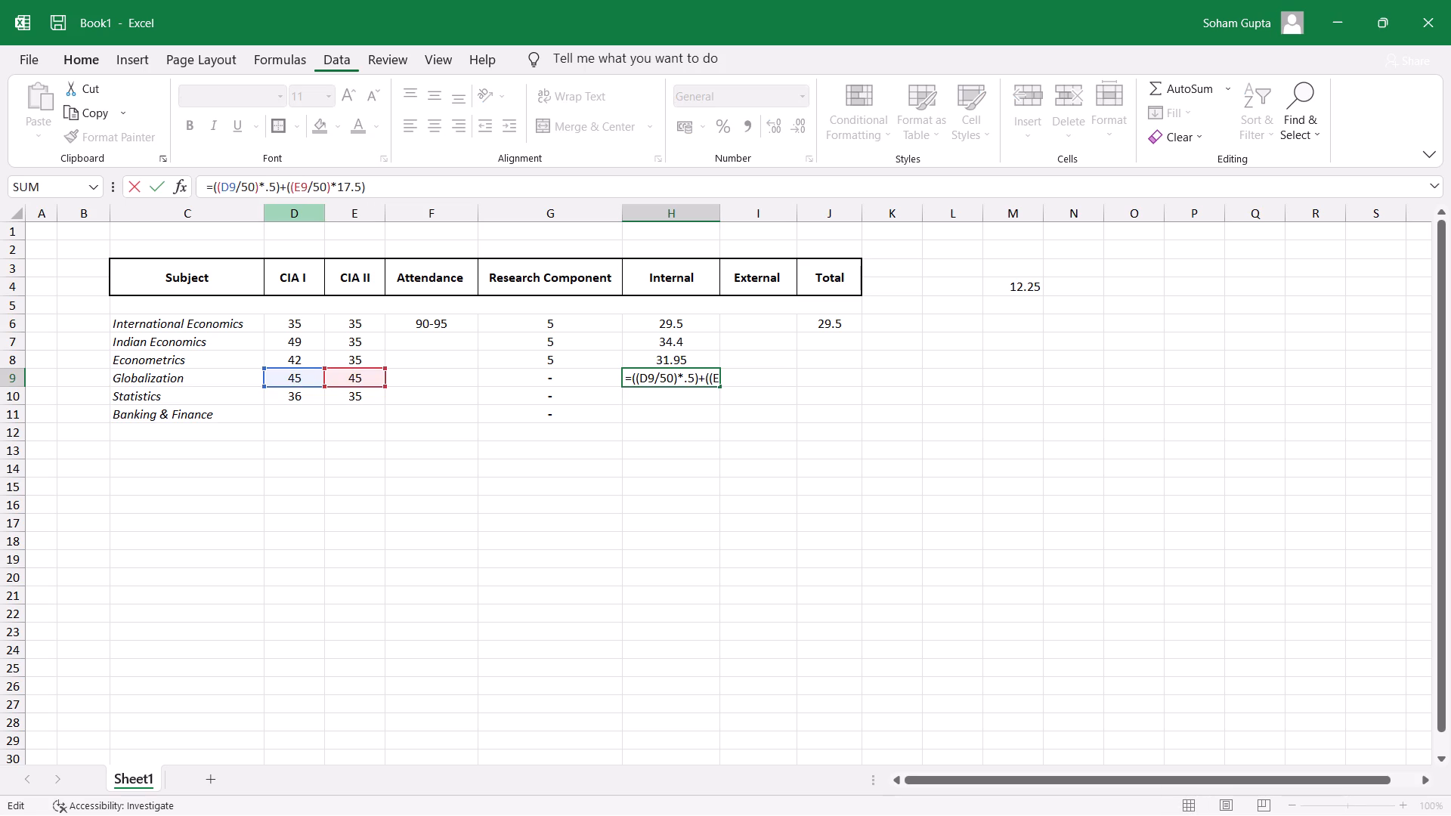
type("22")
Change the CIA II scaling factor in H9 to 22.5 as well, completing the formula as =((D9/50)*22.5)+((E9/50)*22.5).
key("Right")
key("Right")
key("Right")
key("Right")
key("Right")
key("Right")
key("Right")
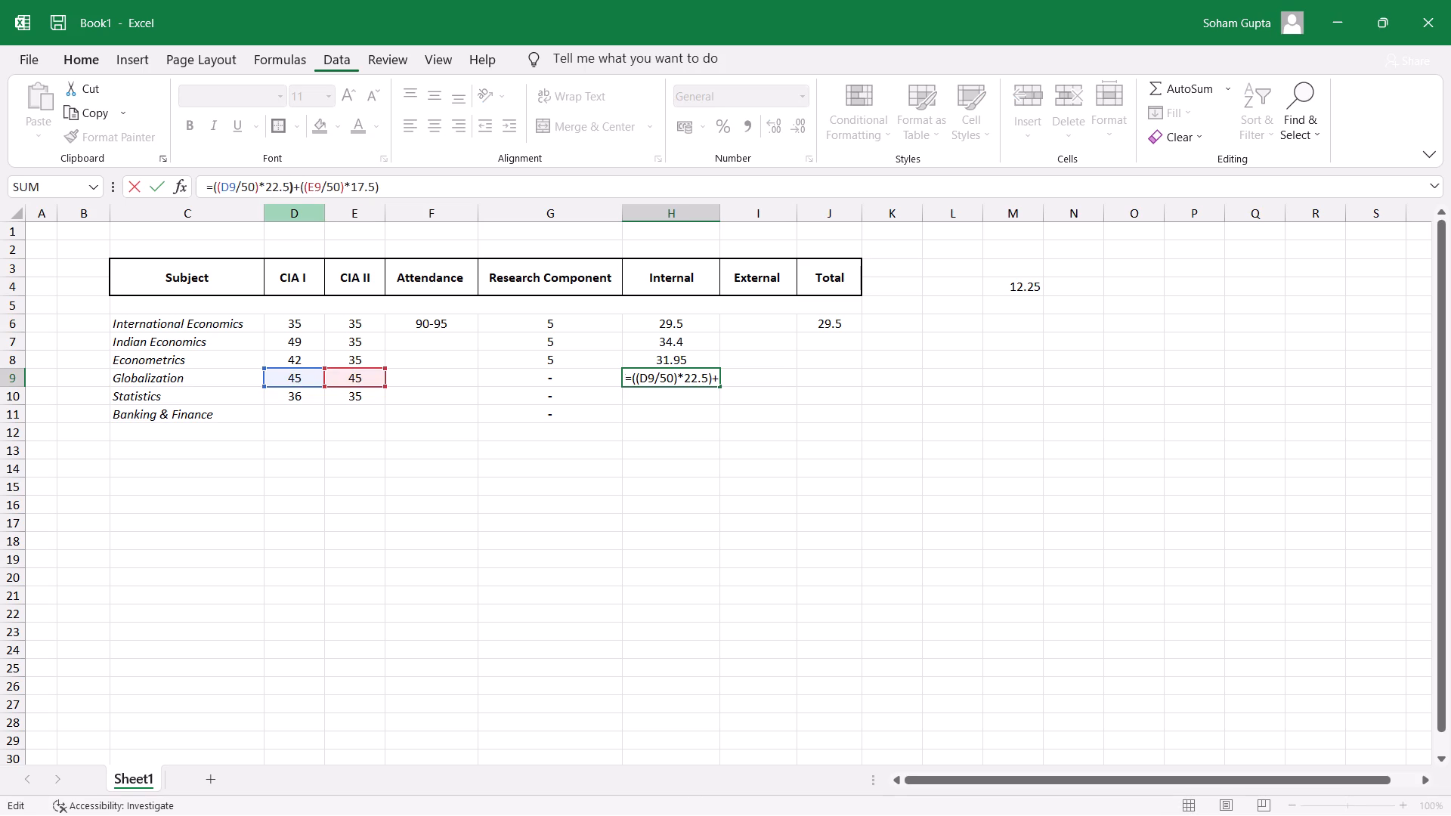
key("Right")
key("Right")
key("Right")
key("Right")
key("Right")
key("Right")
key("Right")
key("Right")
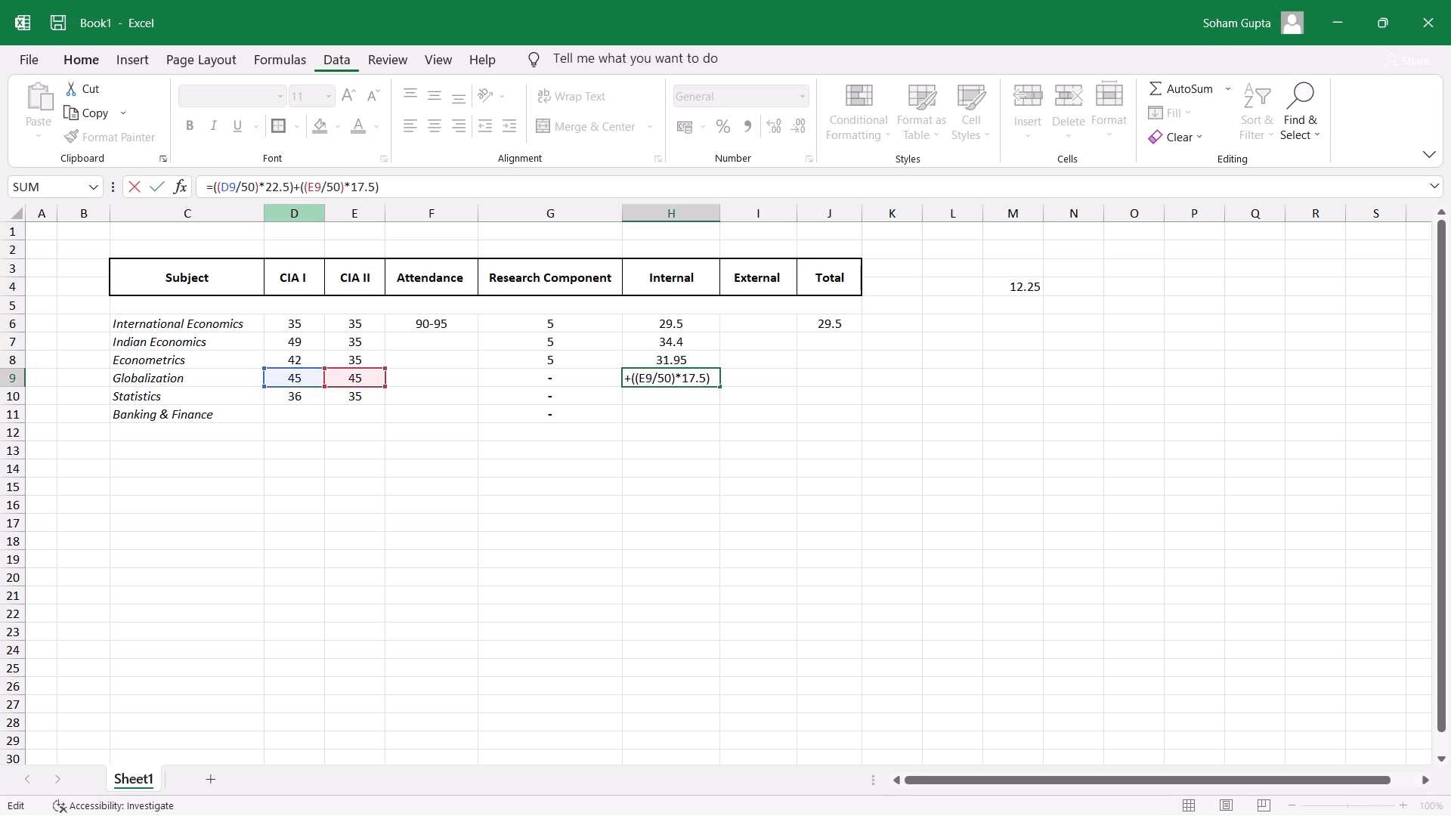
key("BackSpace")
key("BackSpace")
type("22")
key("Return")
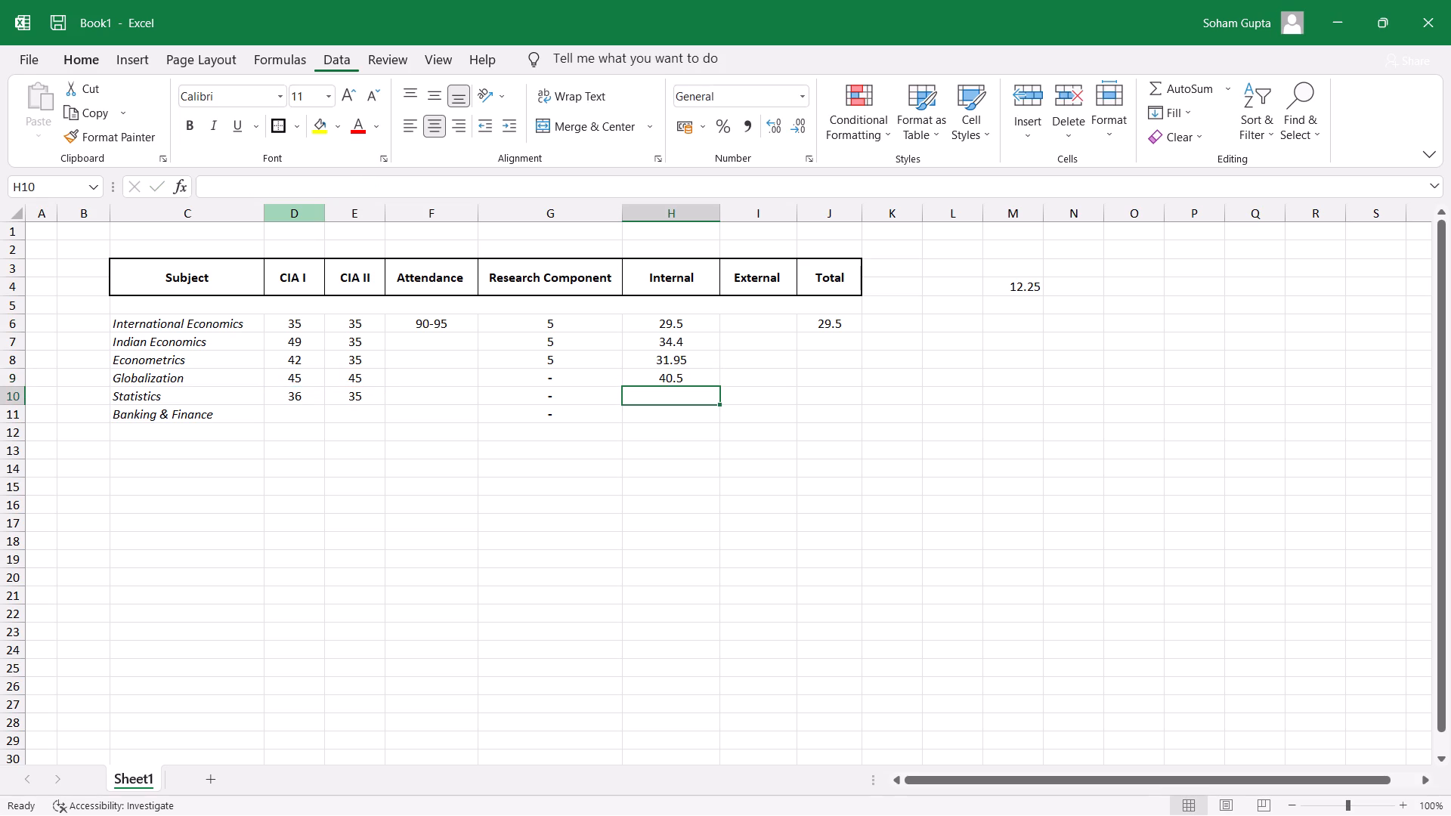
Fill Globalization's Internal formula from H9 down into the Statistics row, H10.
key("Up")
key("Down")
key("Down")
key("shift+Up")
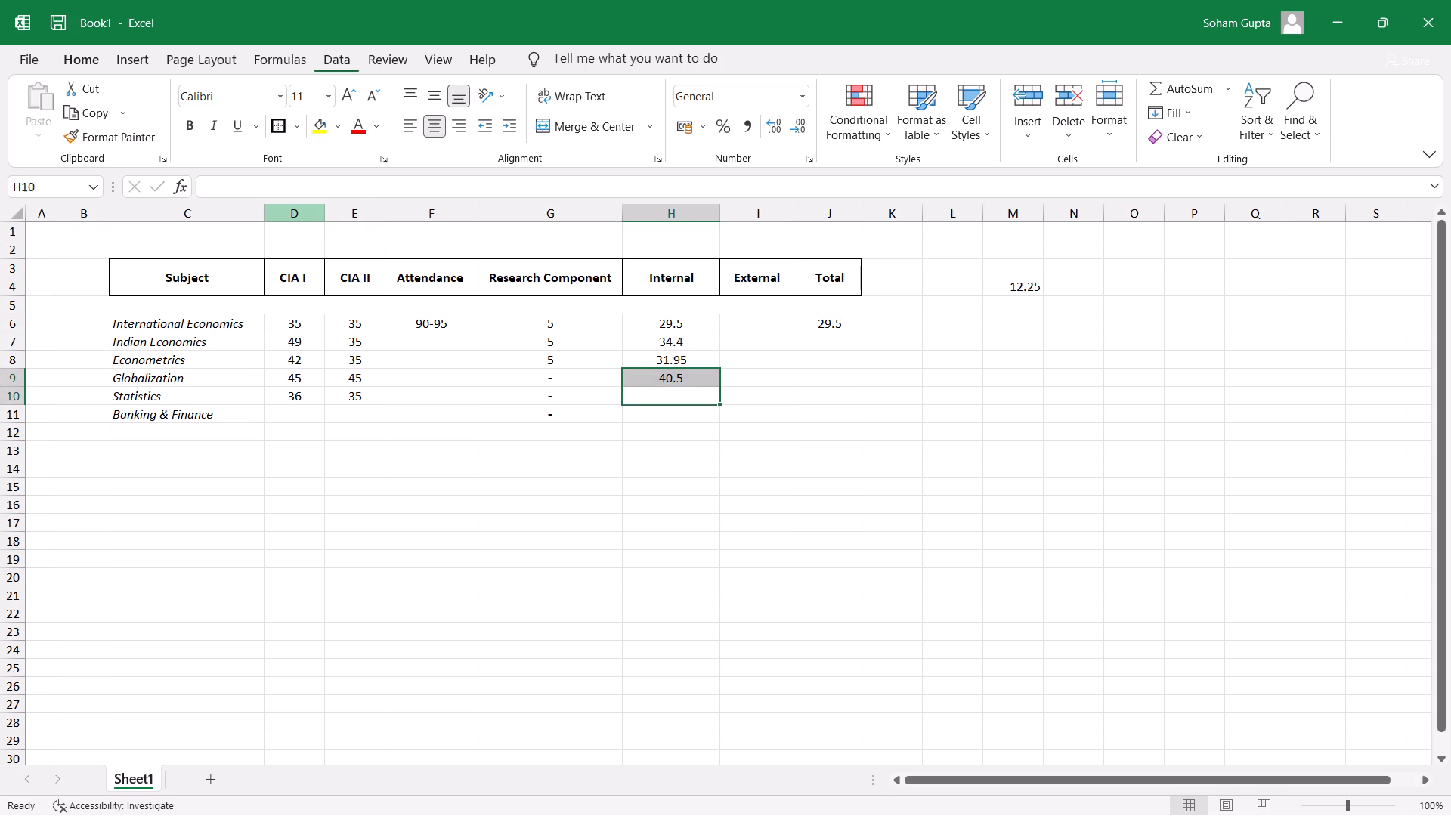
key("ctrl+d")
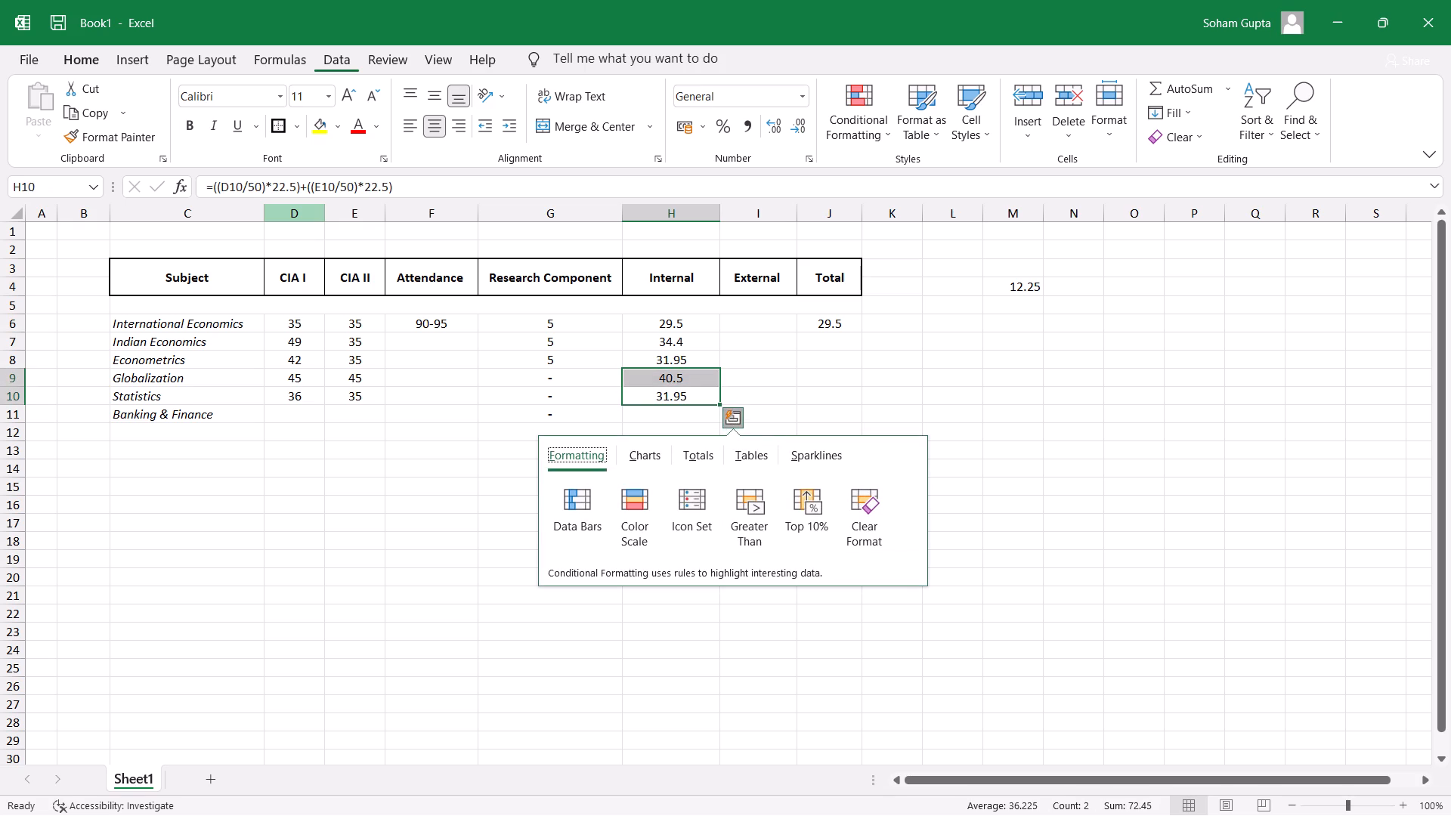
left_click(975, 360)
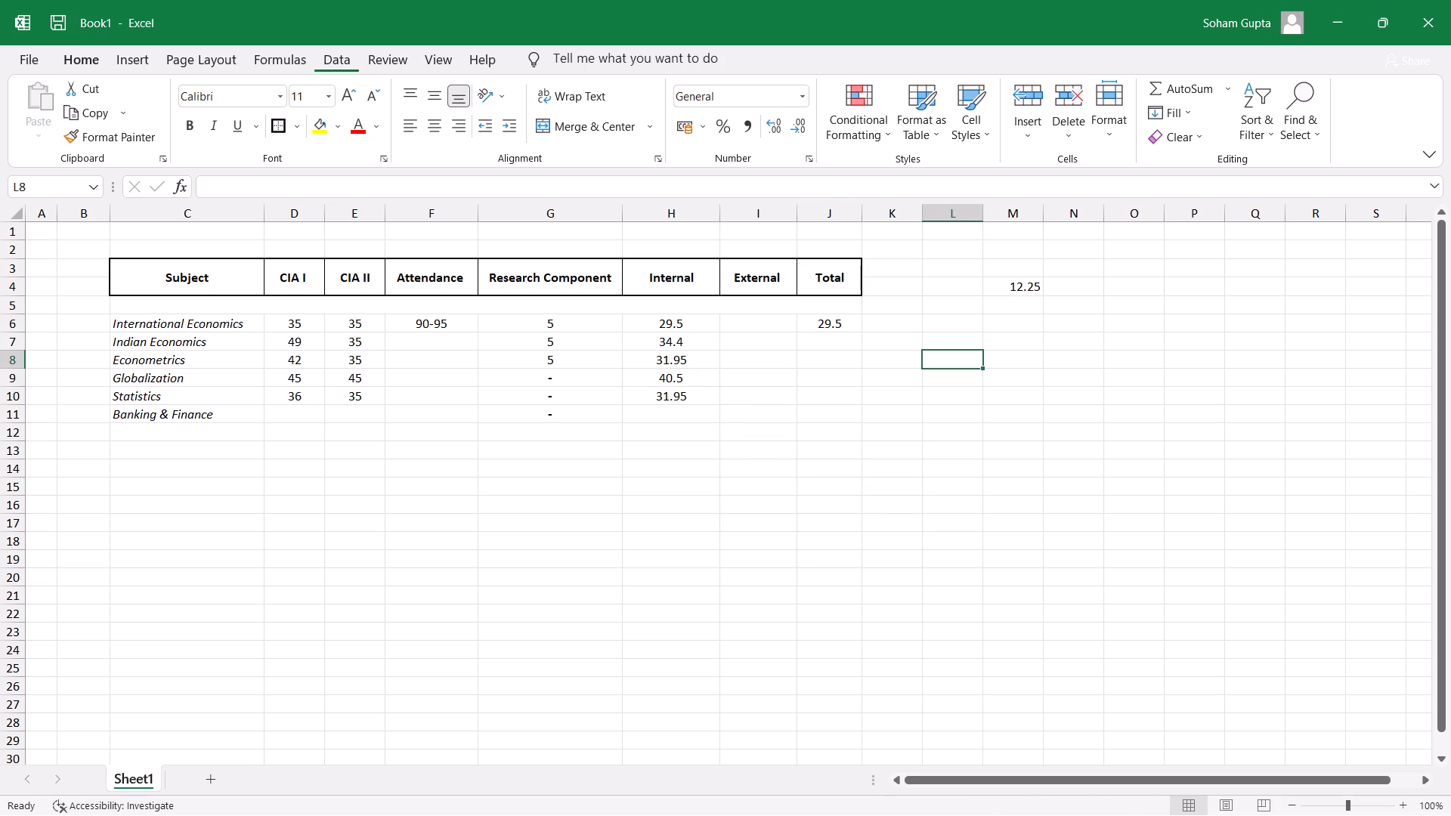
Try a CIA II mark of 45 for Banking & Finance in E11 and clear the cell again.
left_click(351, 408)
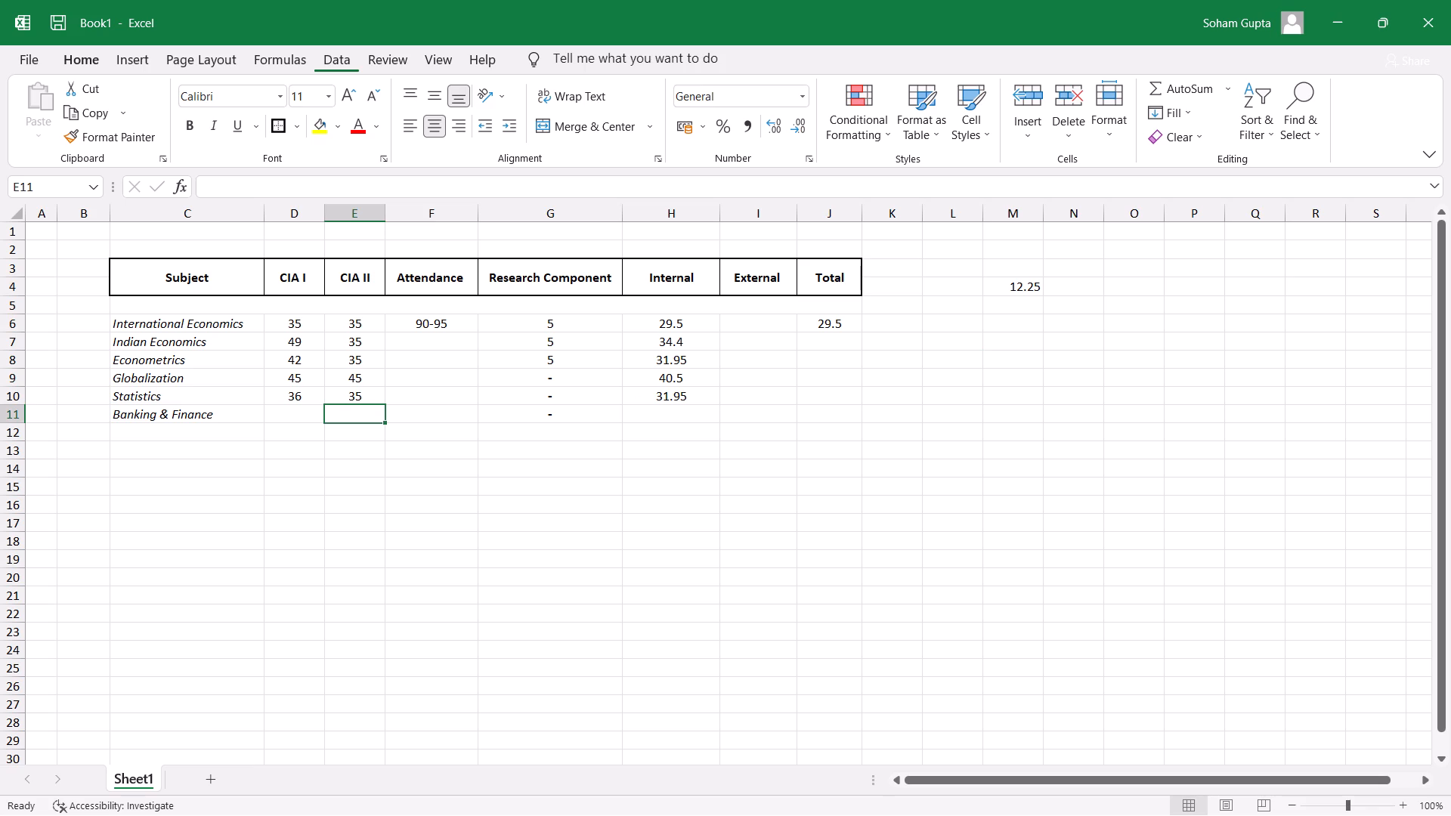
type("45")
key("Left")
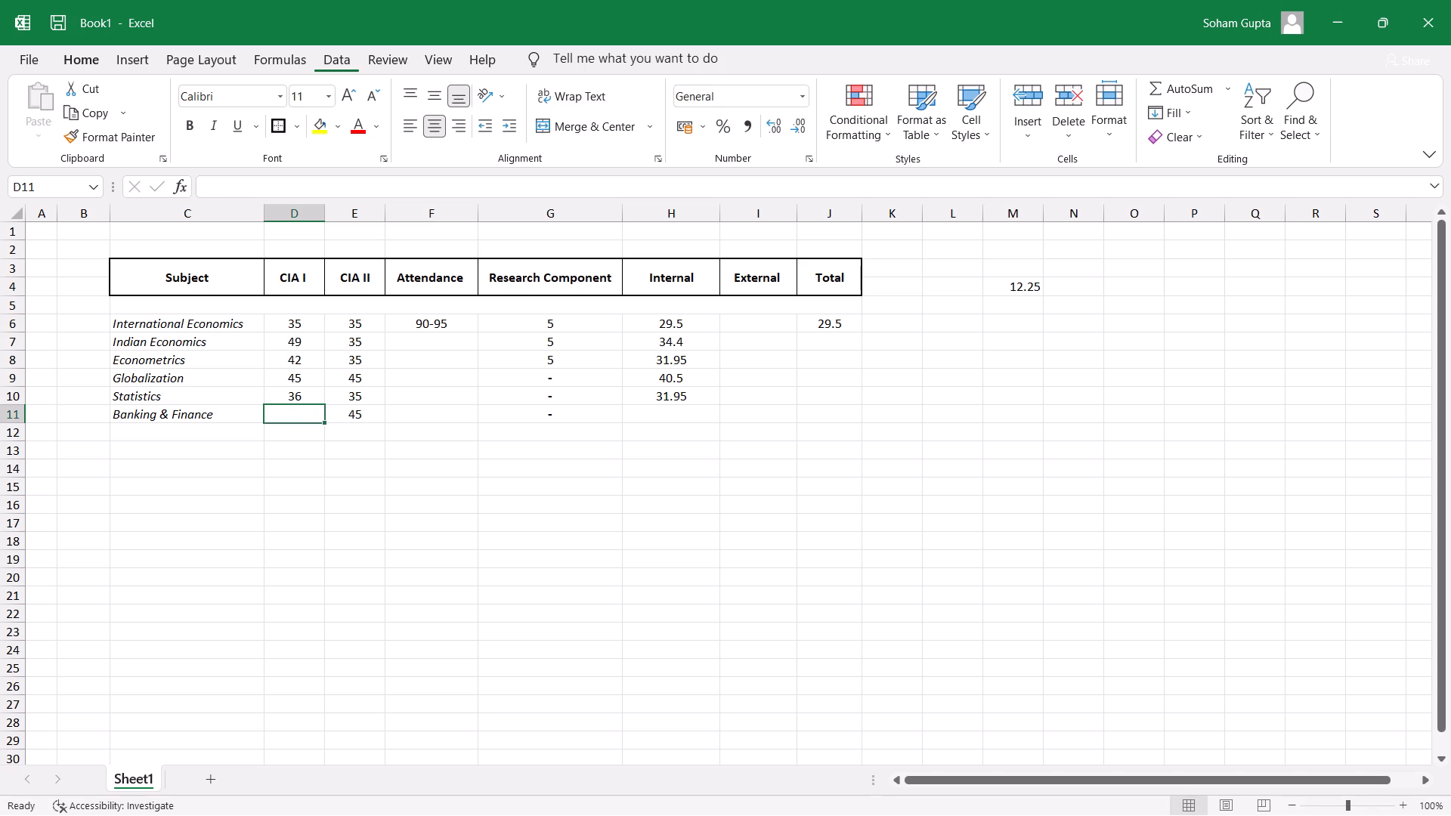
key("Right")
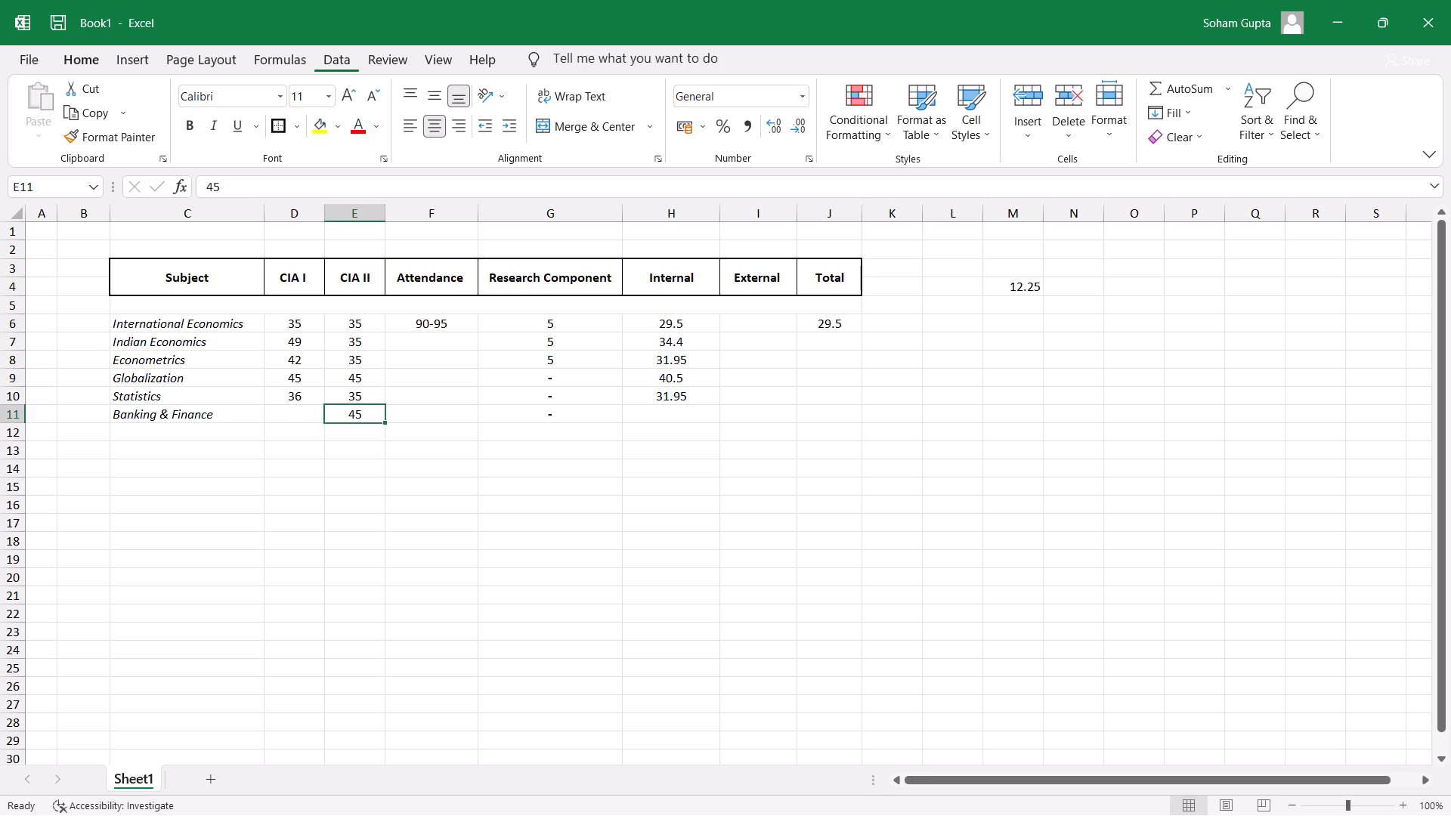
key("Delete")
Examine the Internal formula for International Economics in H6 and the scratch calculation in M4.
key("Right")
key("Right")
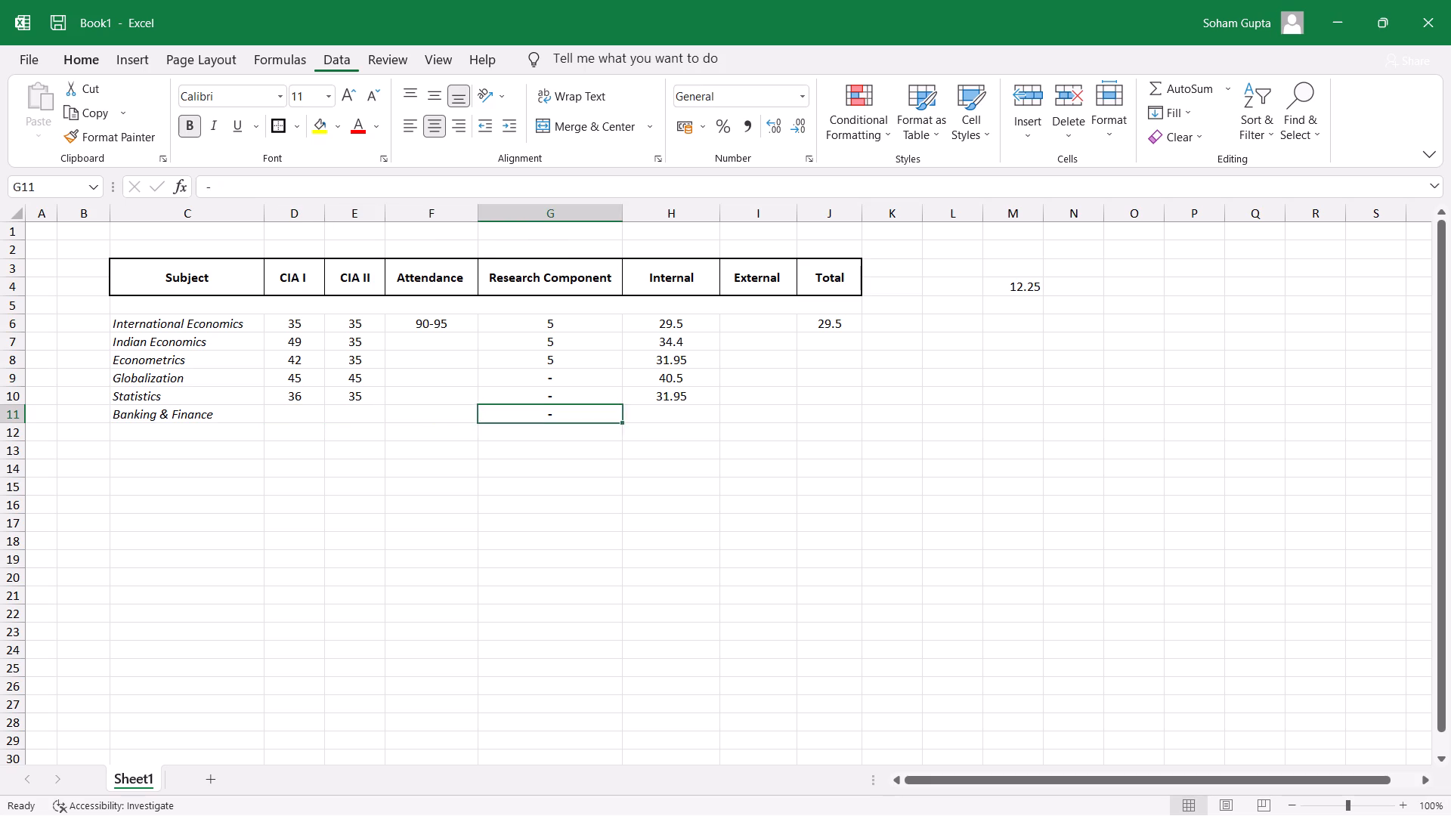
key("Right")
key("Up")
key("Up")
key("Up")
key("Up")
key("Up")
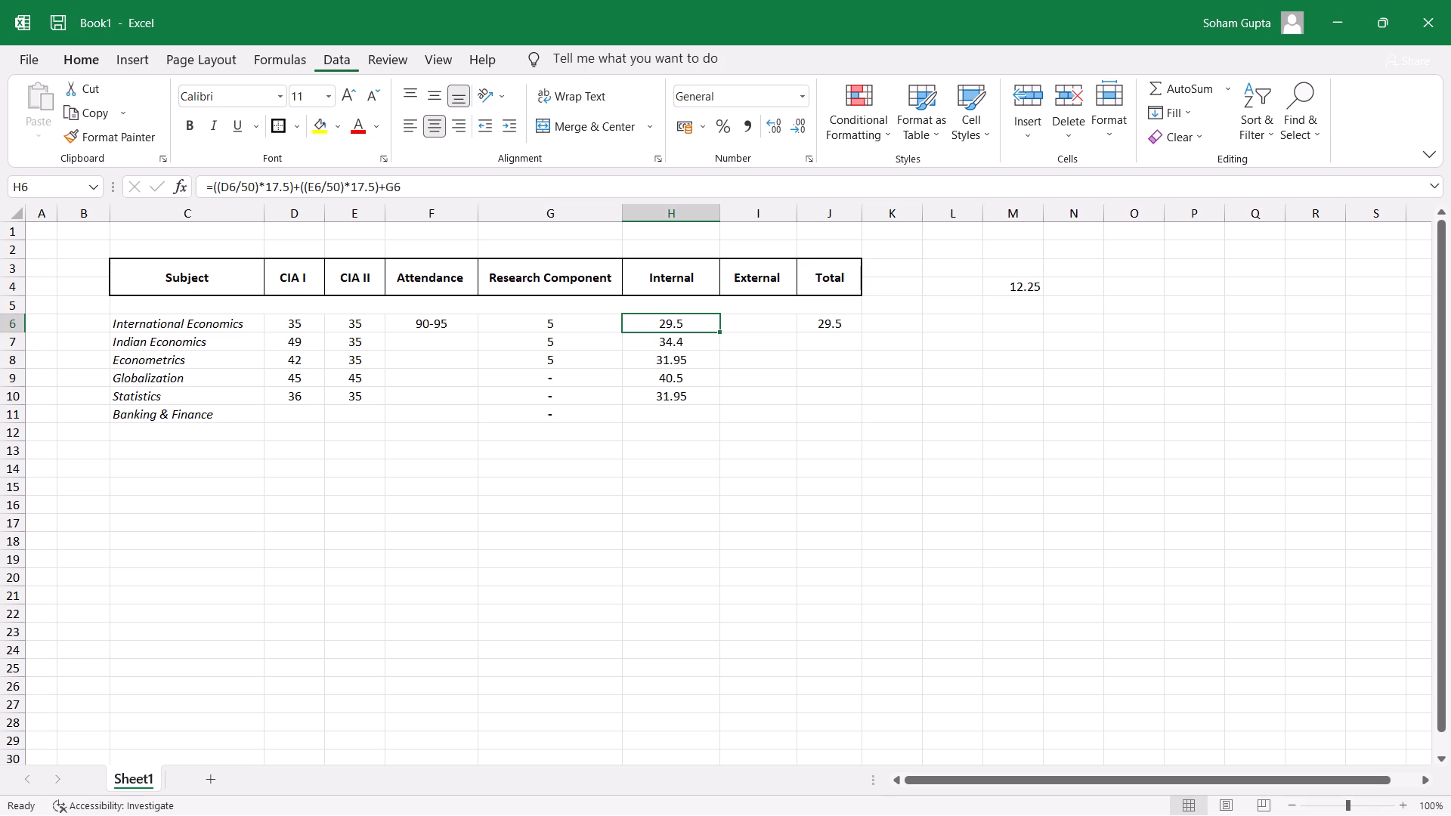
left_click(1038, 283)
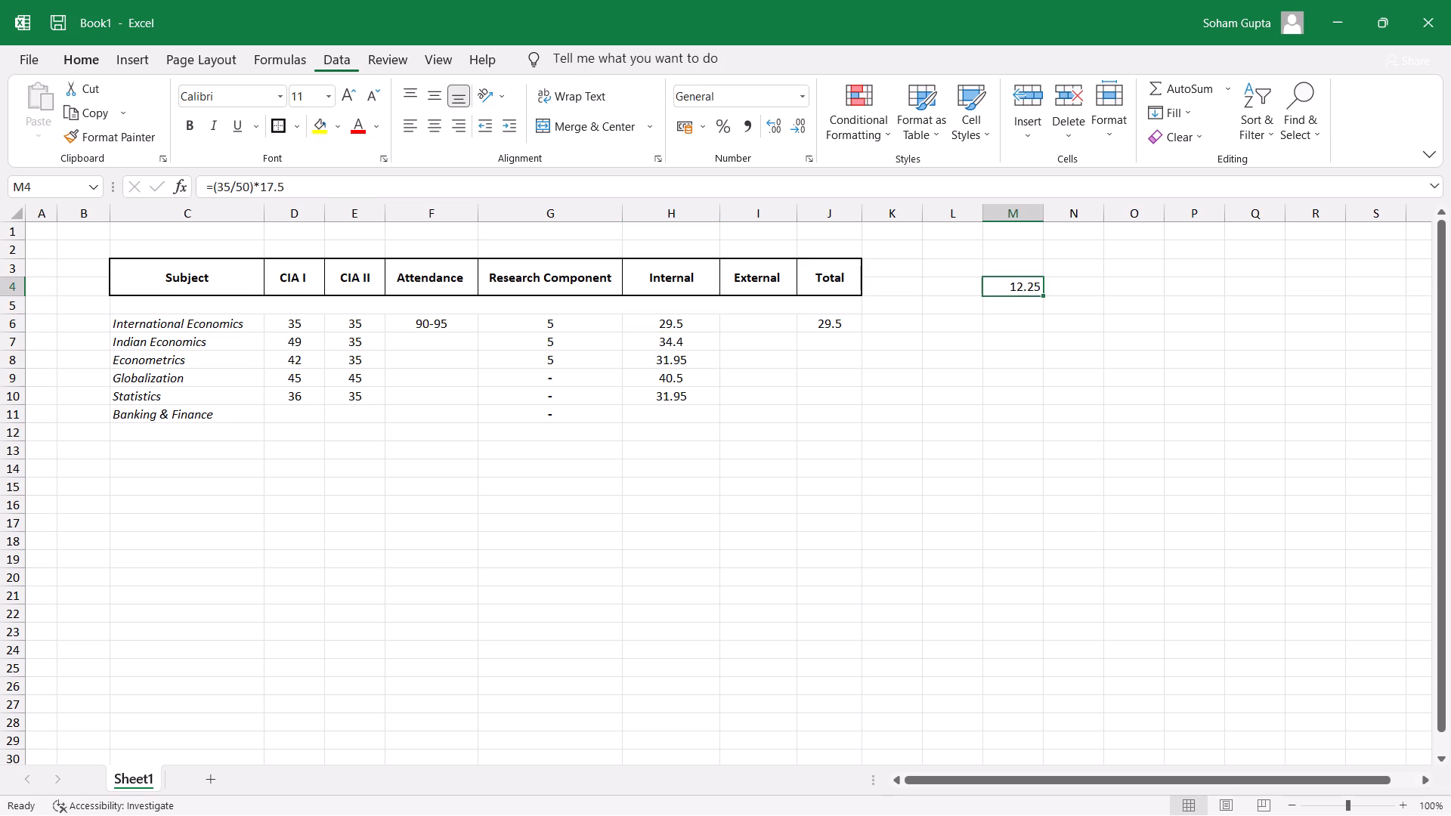
Clear the scratch calculation from cell M4.
key("Delete")
Enter External marks of 45 for the five subjects from International Economics to Statistics, in I6 through I10.
left_click(751, 320)
type("45")
key("Down")
type("45")
key("Down")
type("45")
key("Down")
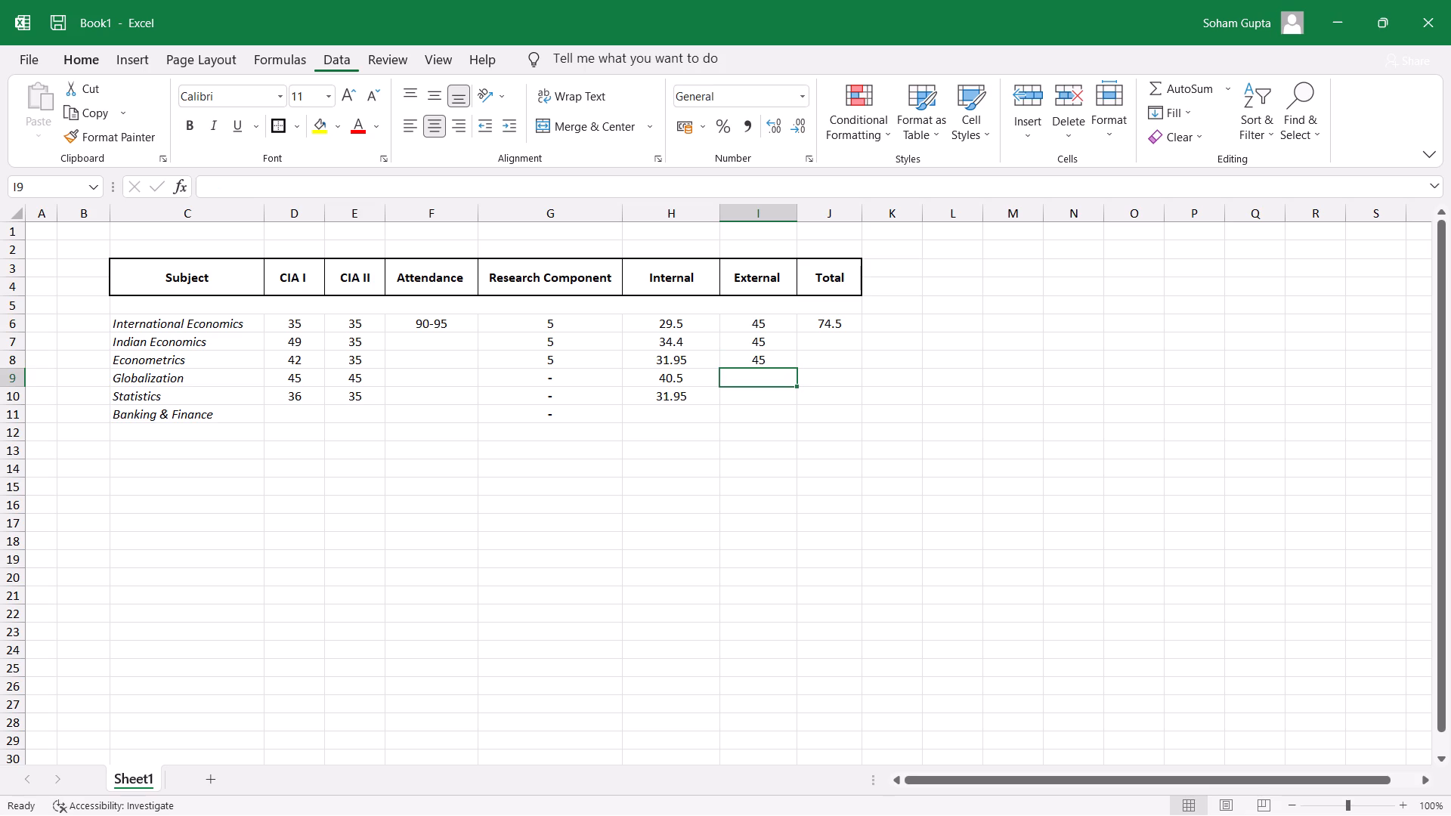
type("45")
key("Down")
type("45")
key("Right")
key("Right")
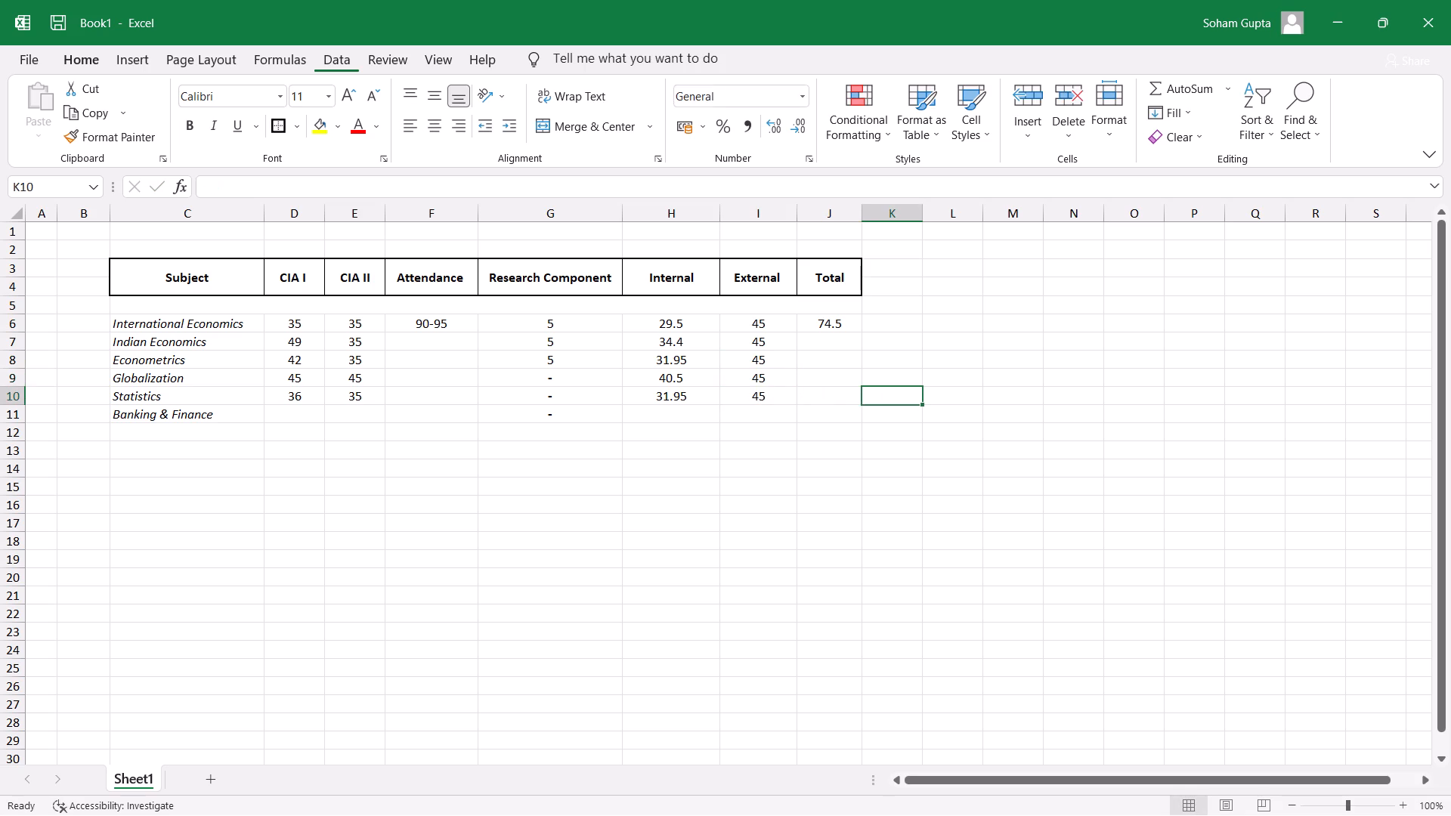
Fill the Total formula from International Economics in J6 down through the Statistics row, J10.
key("Left")
key("shift+Up")
key("shift+Up")
key("shift+Up")
key("shift+Up")
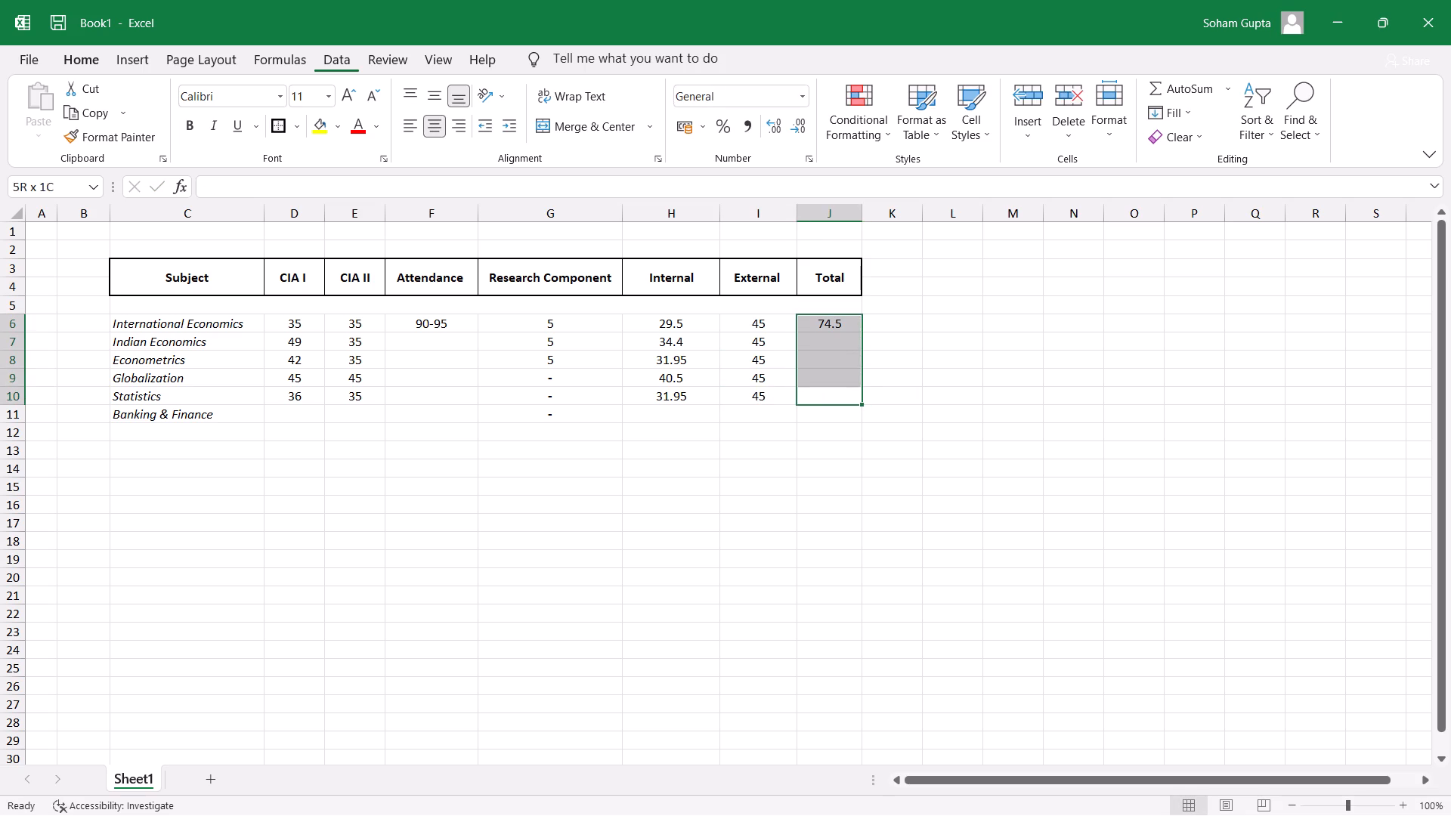
key("ctrl+d")
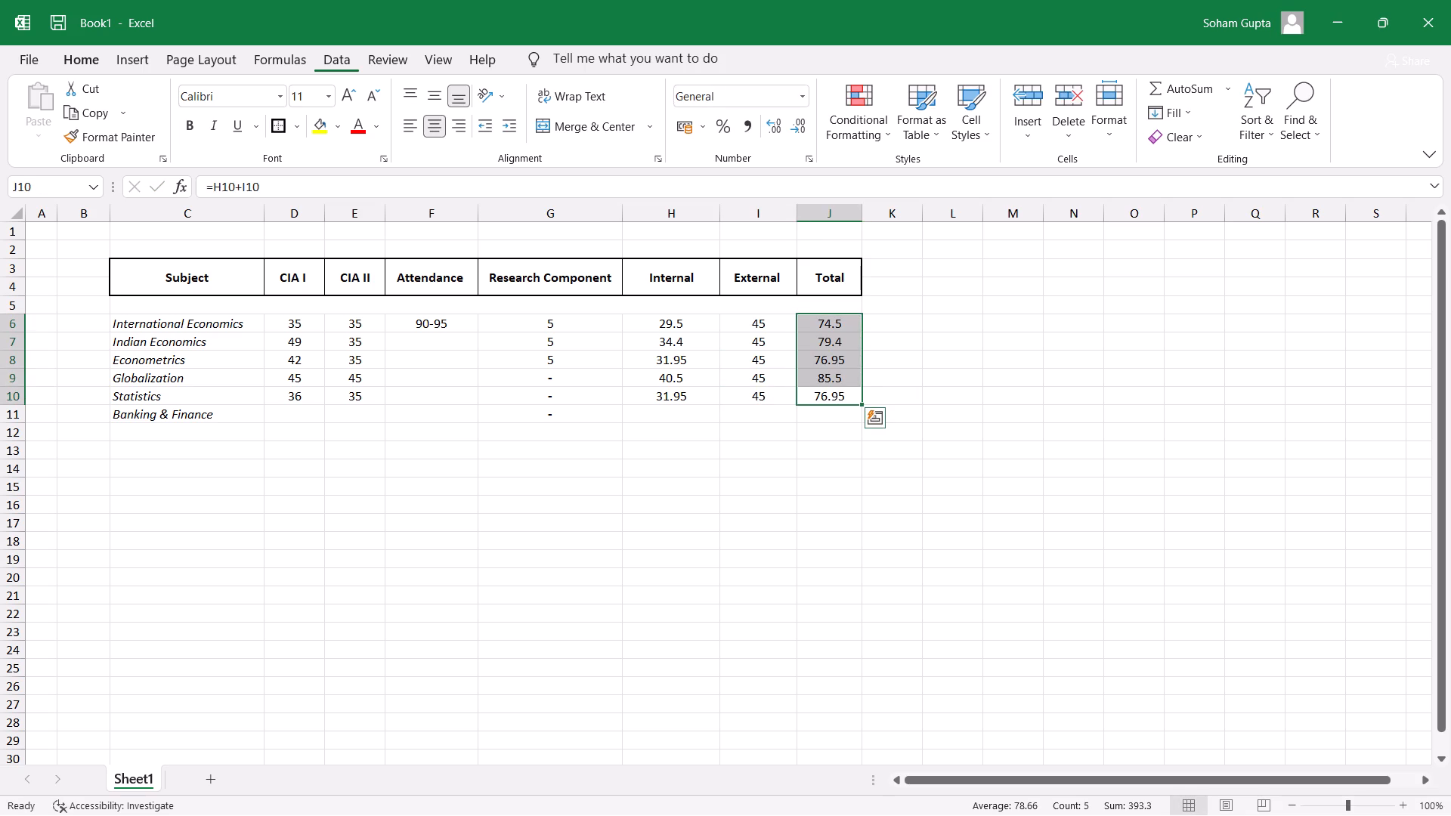
left_click(995, 372)
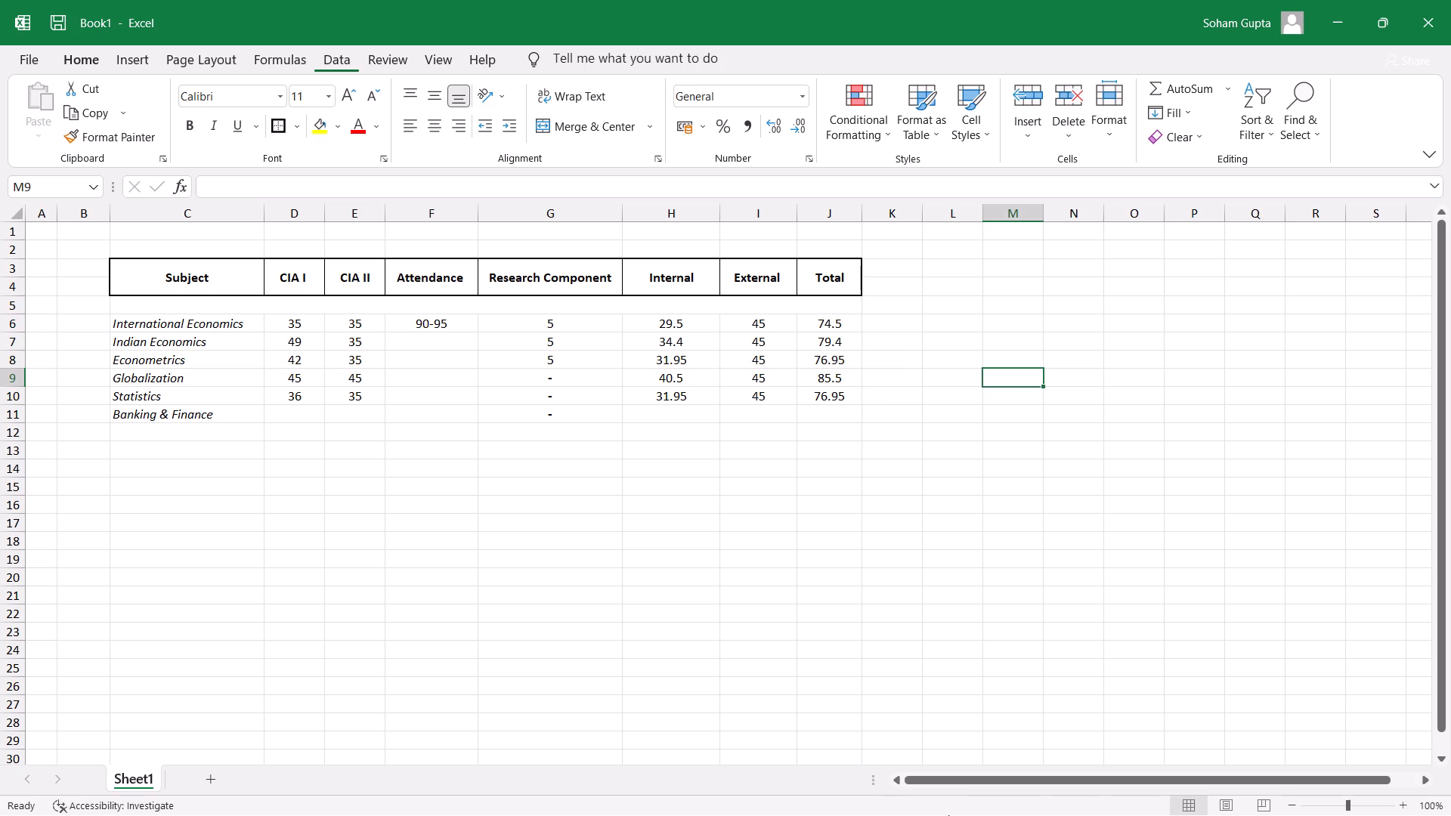
Switch to the Brave browser window showing the Claude chat.
left_click(983, 808)
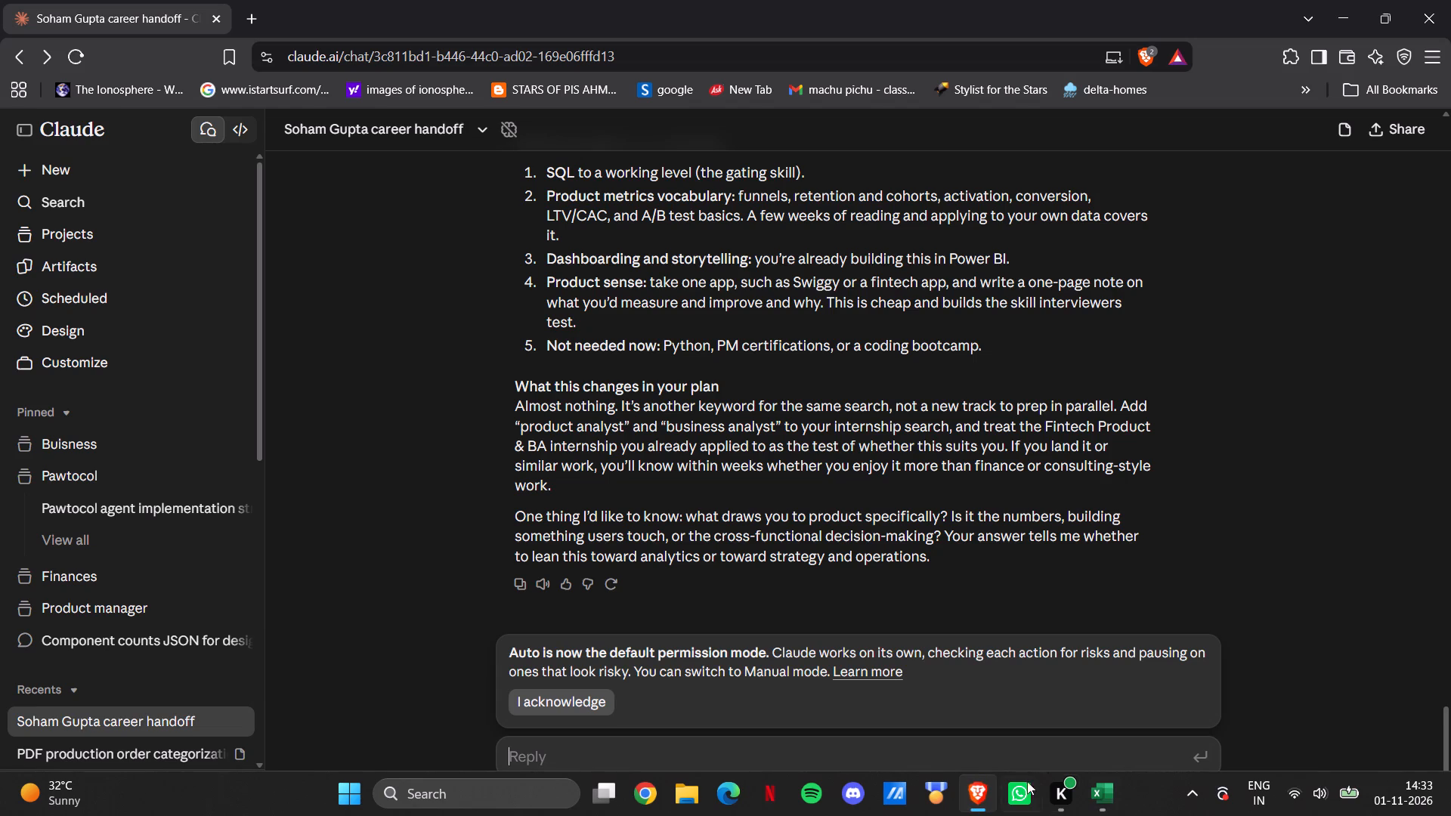
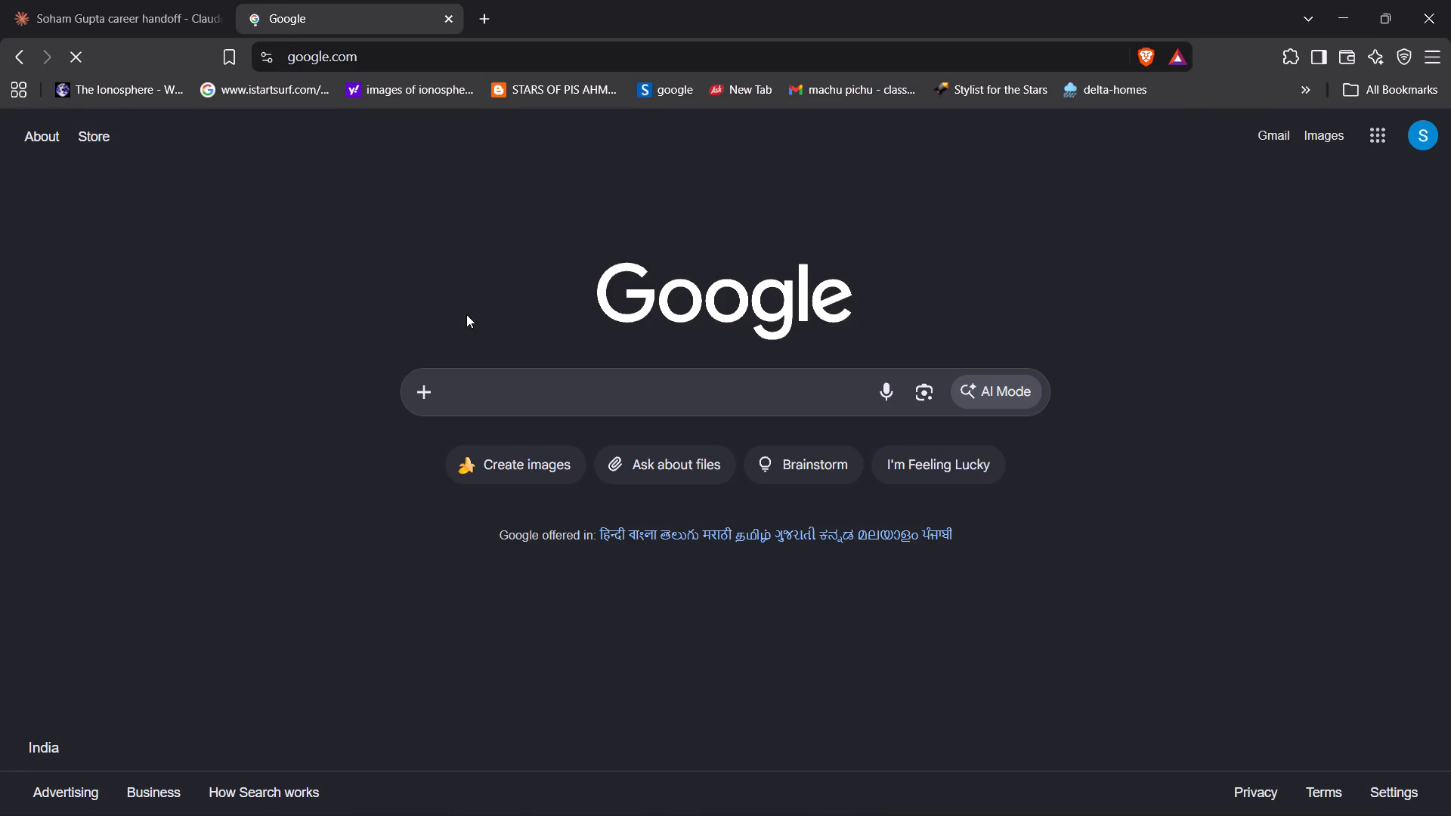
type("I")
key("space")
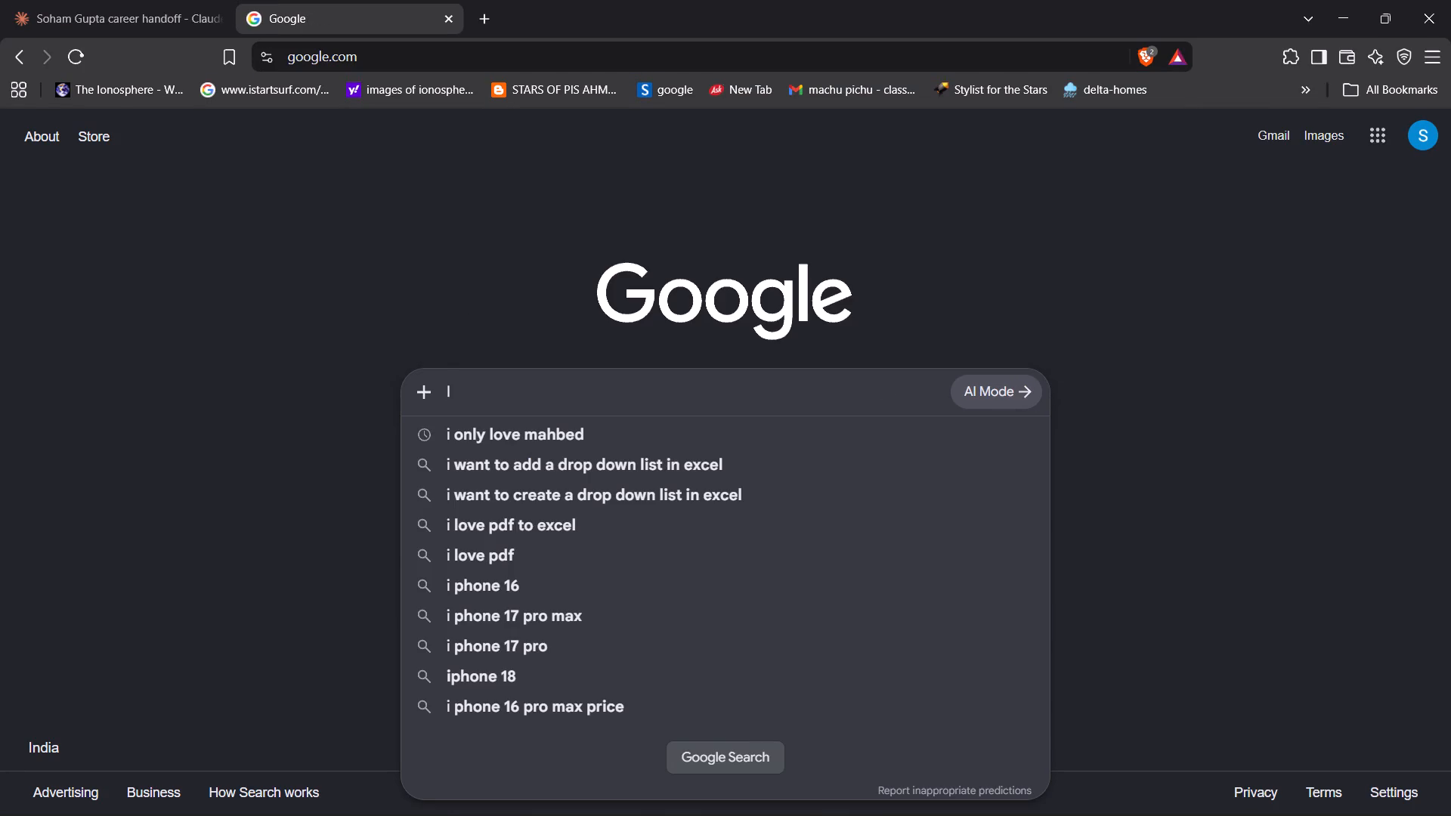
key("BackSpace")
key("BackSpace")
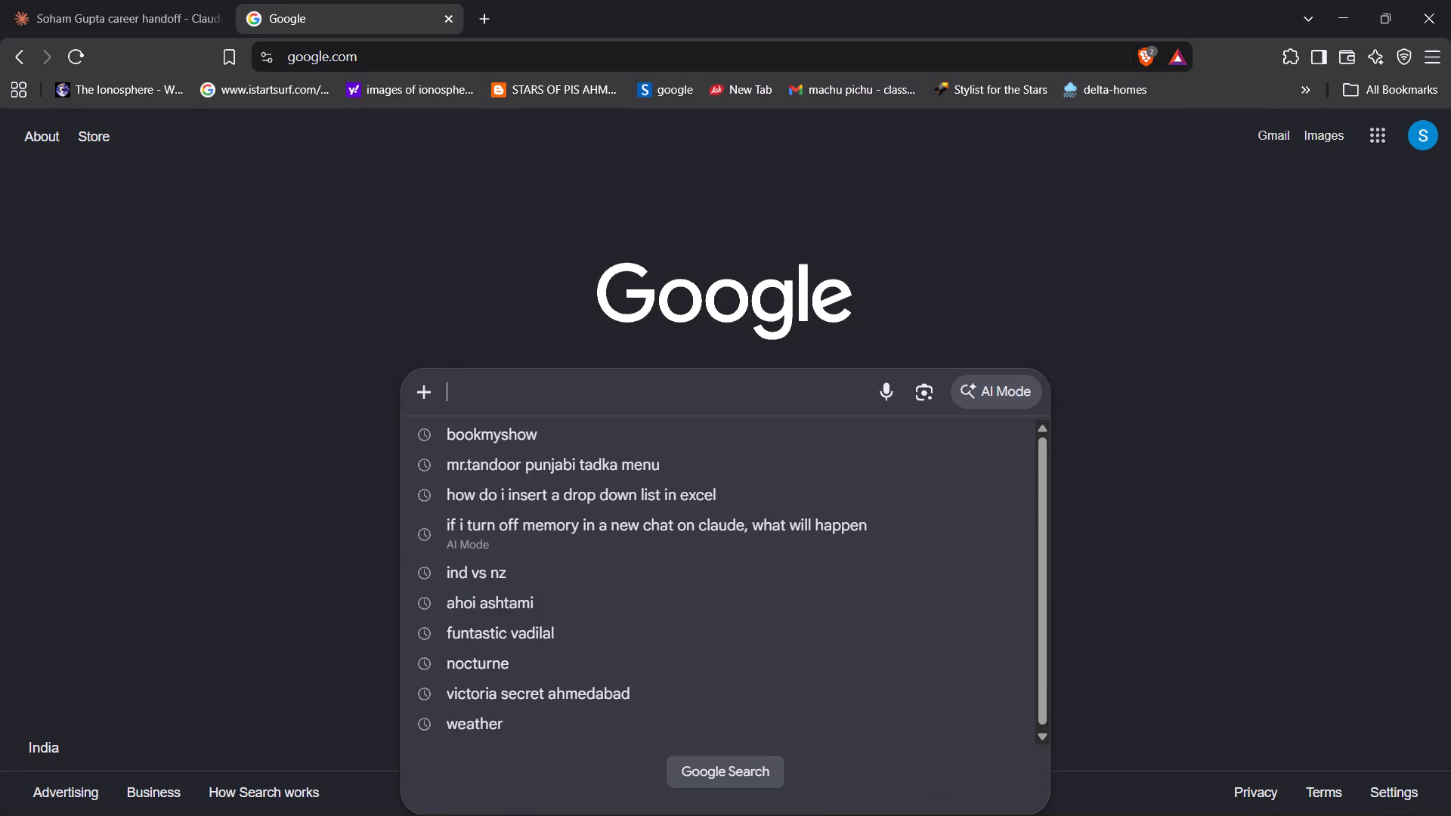